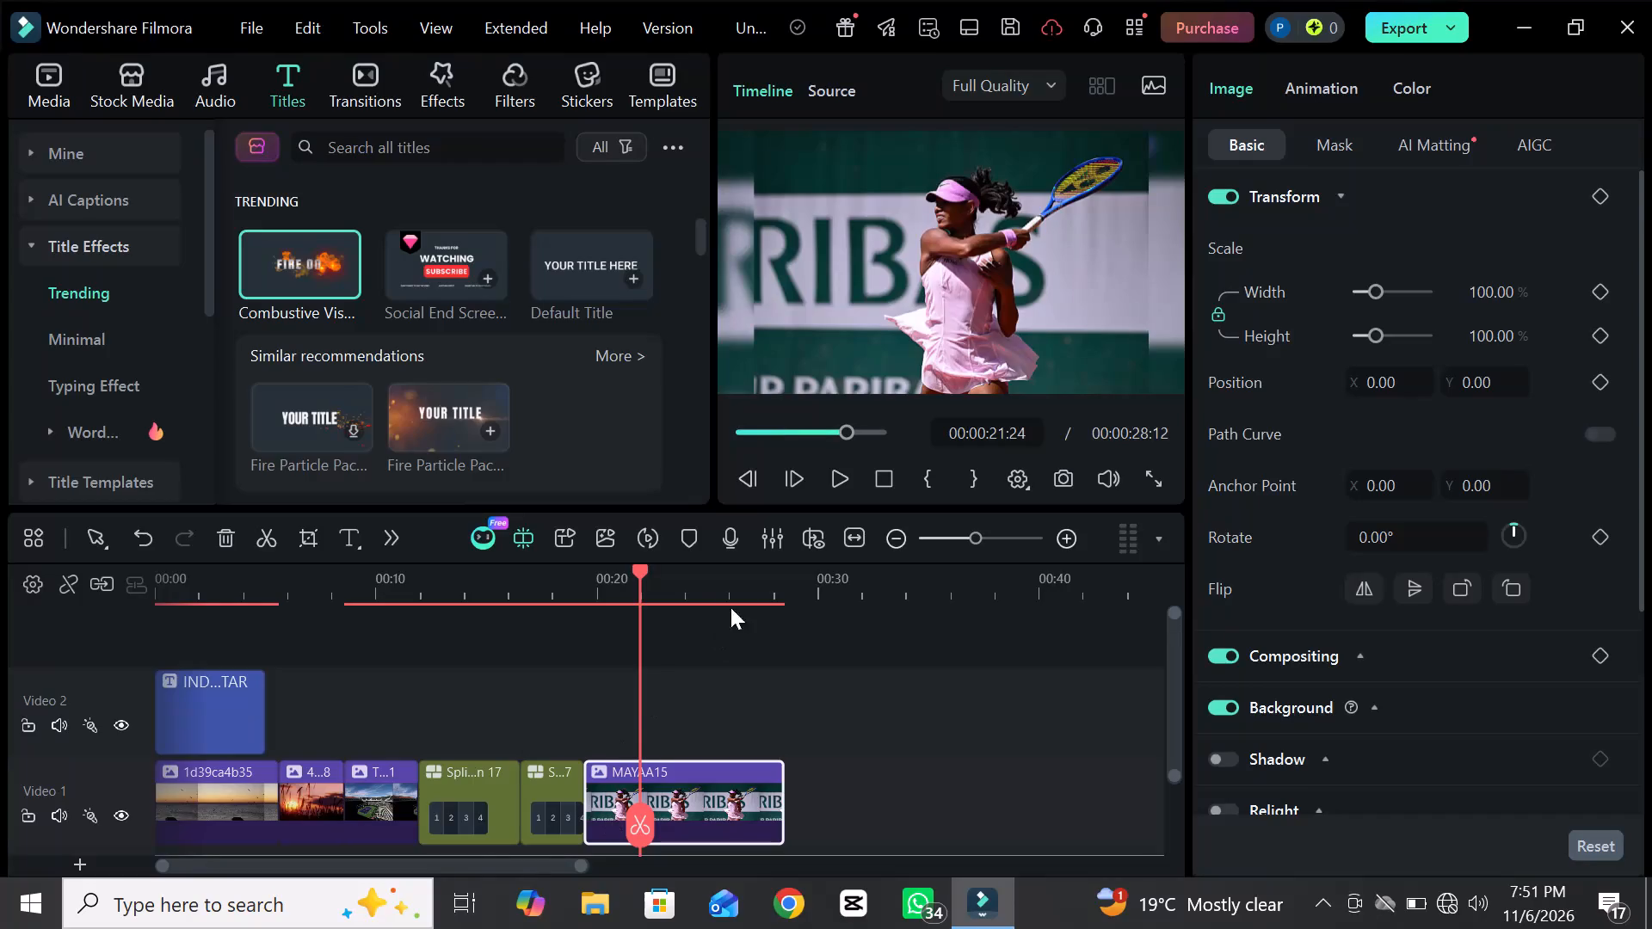
# Play back the opening section repeatedly from the start of the timeline to review the fire title and the first three clips.
pyautogui.click(744, 426)
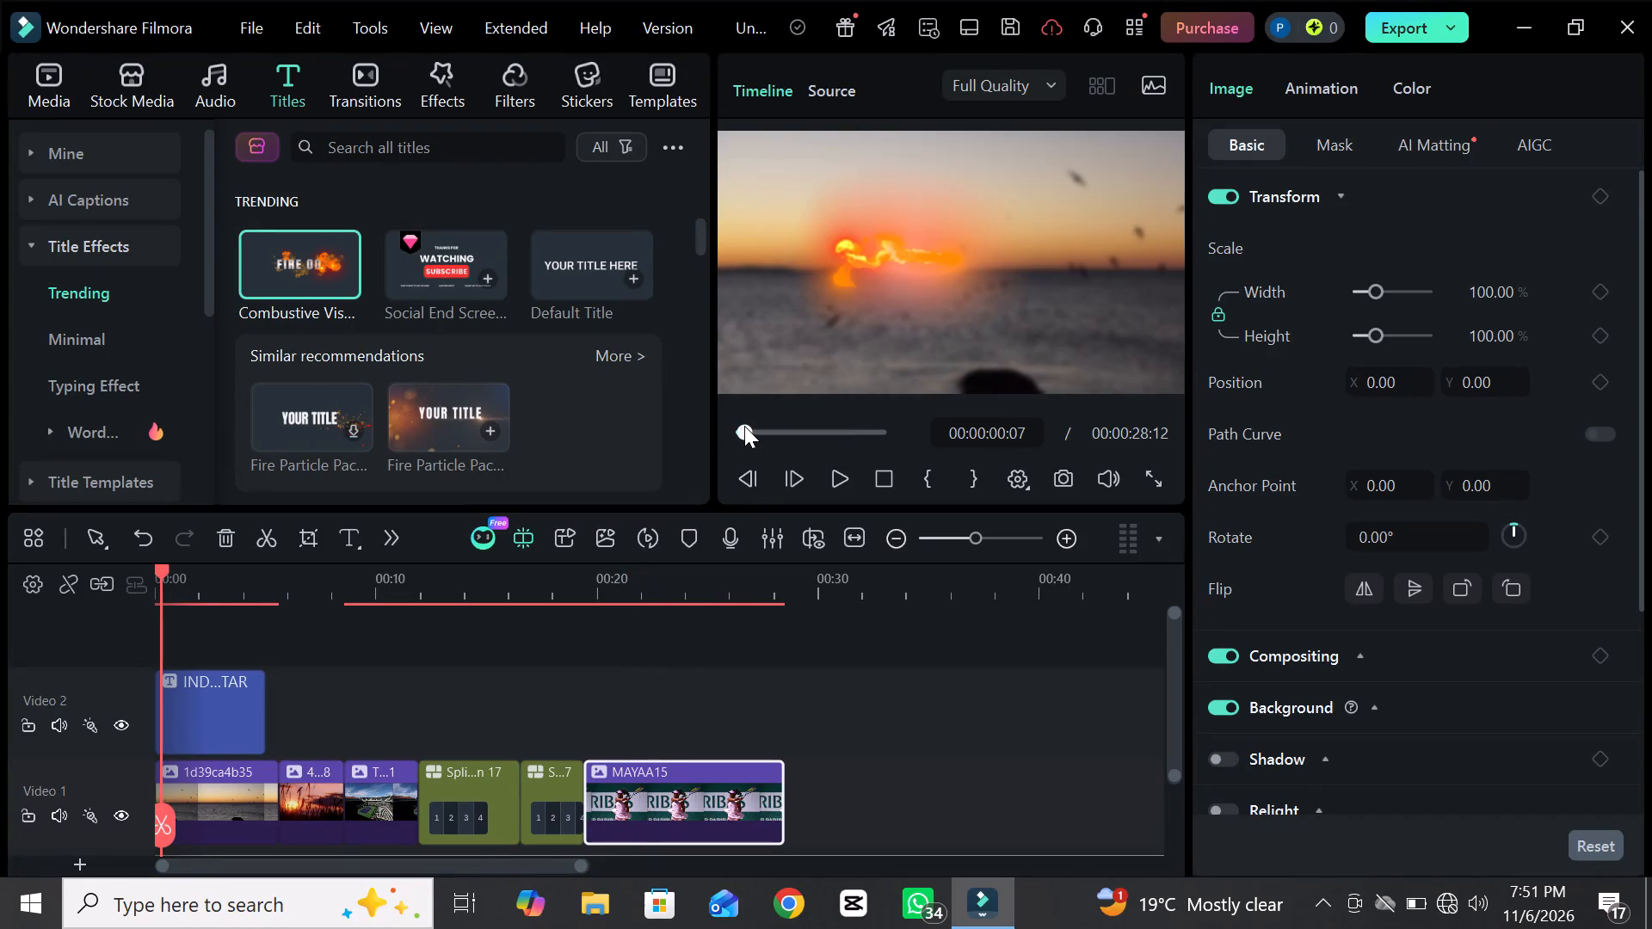
pyautogui.click(853, 483)
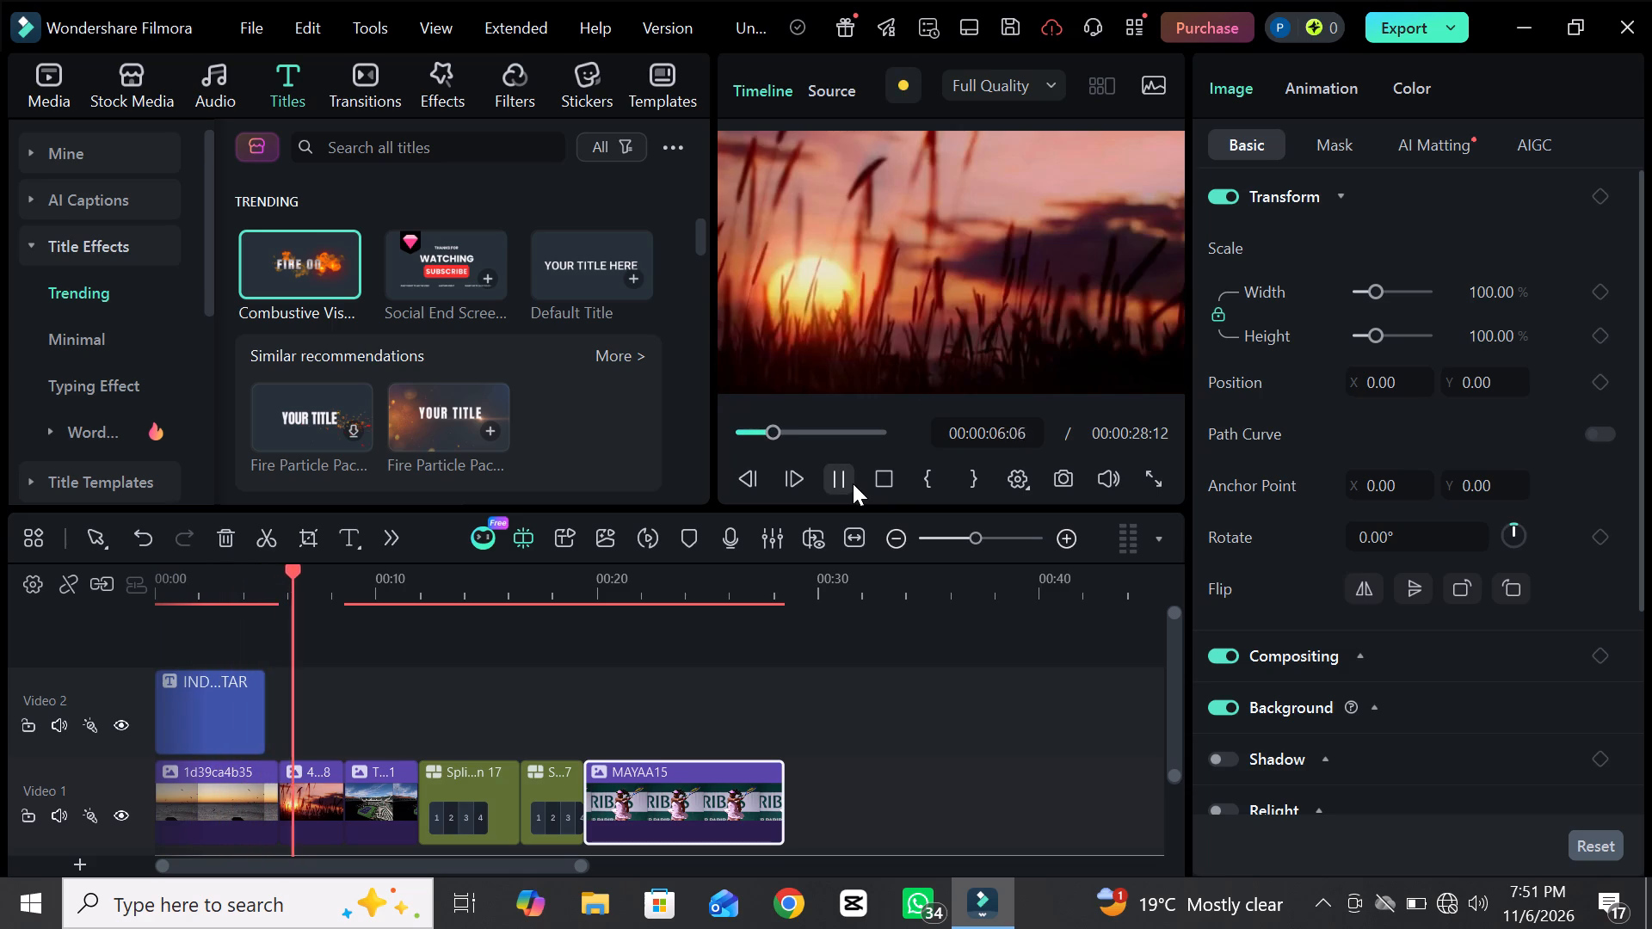
pyautogui.click(853, 483)
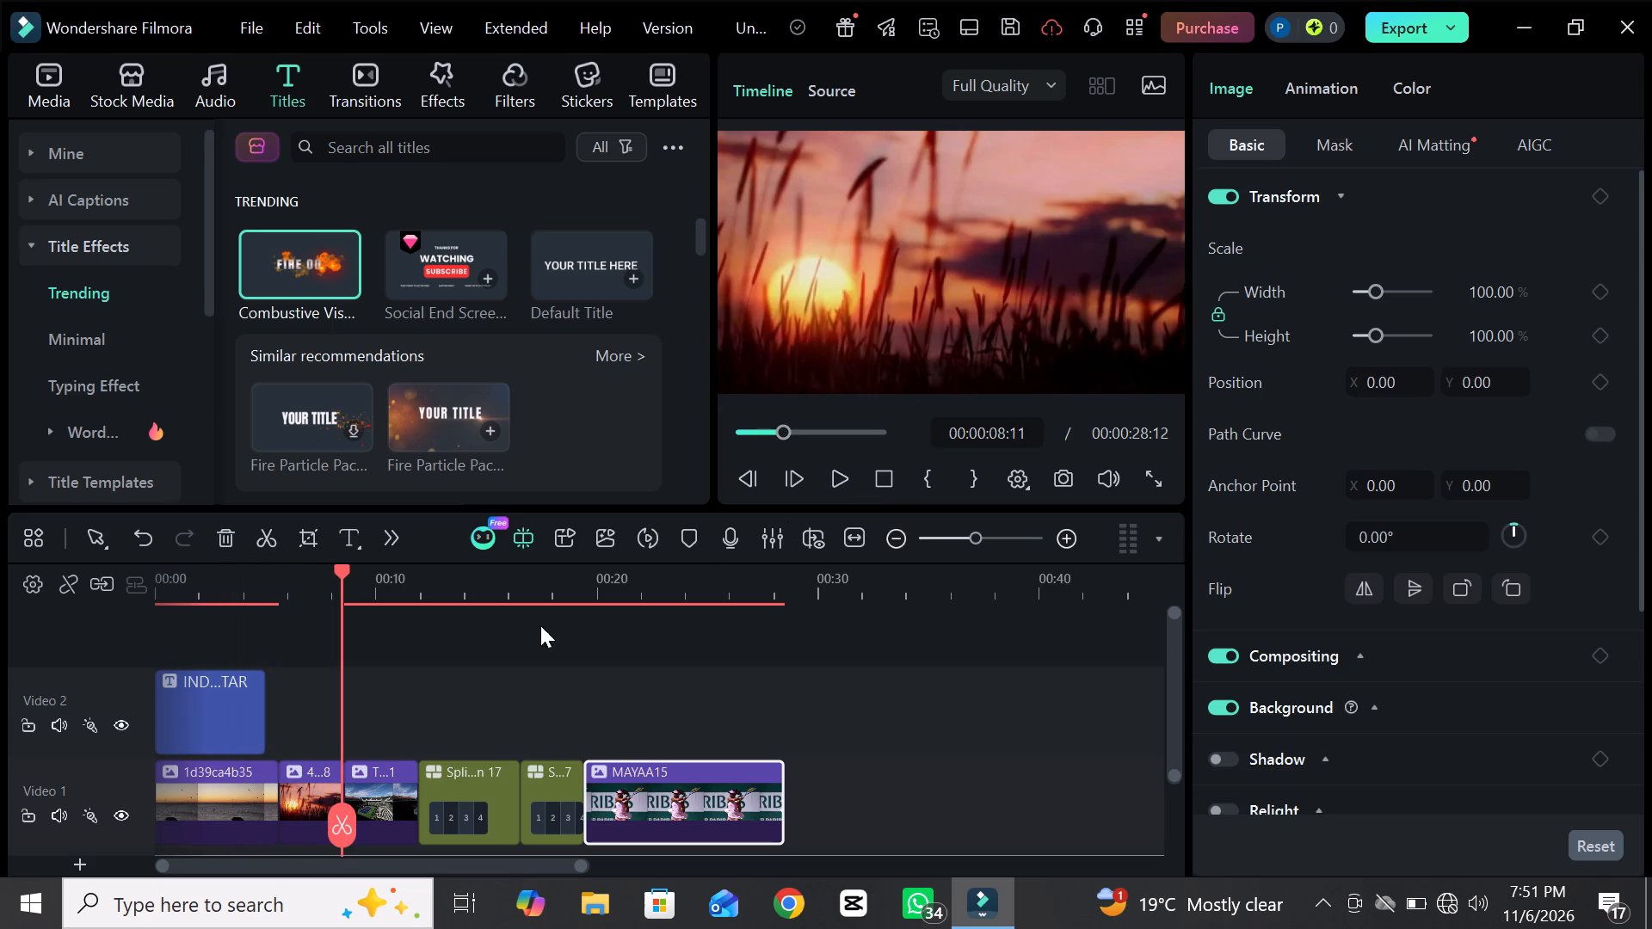
pyautogui.moveTo(337, 815); pyautogui.dragTo(182, 812)
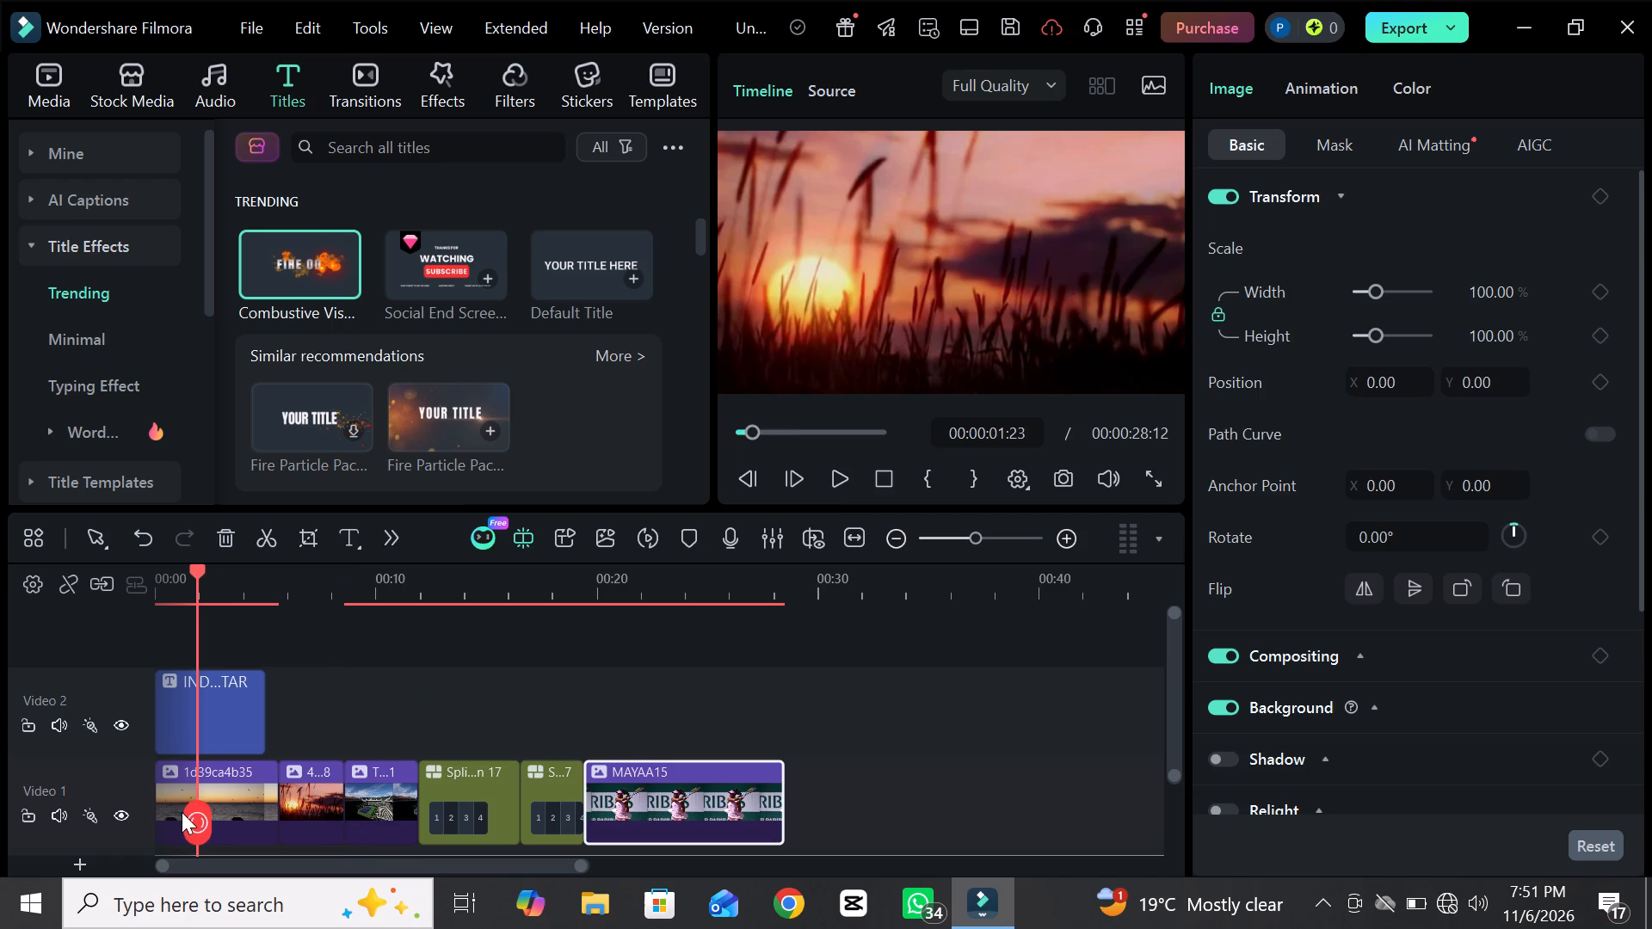
pyautogui.moveTo(182, 812); pyautogui.dragTo(143, 830)
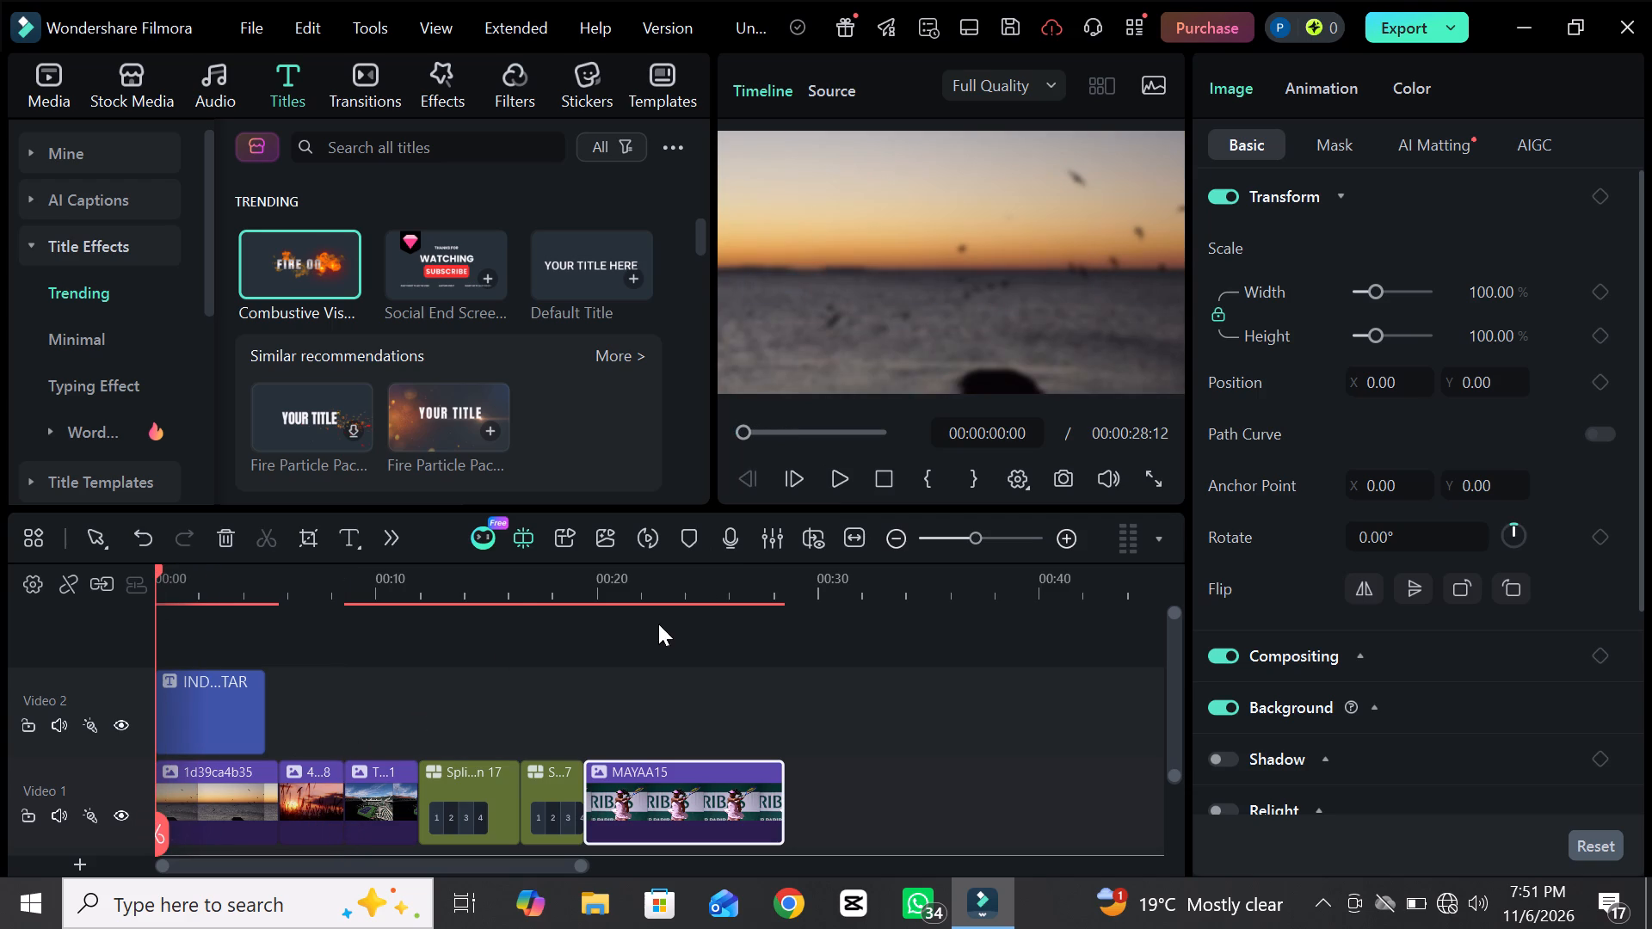
pyautogui.click(827, 483)
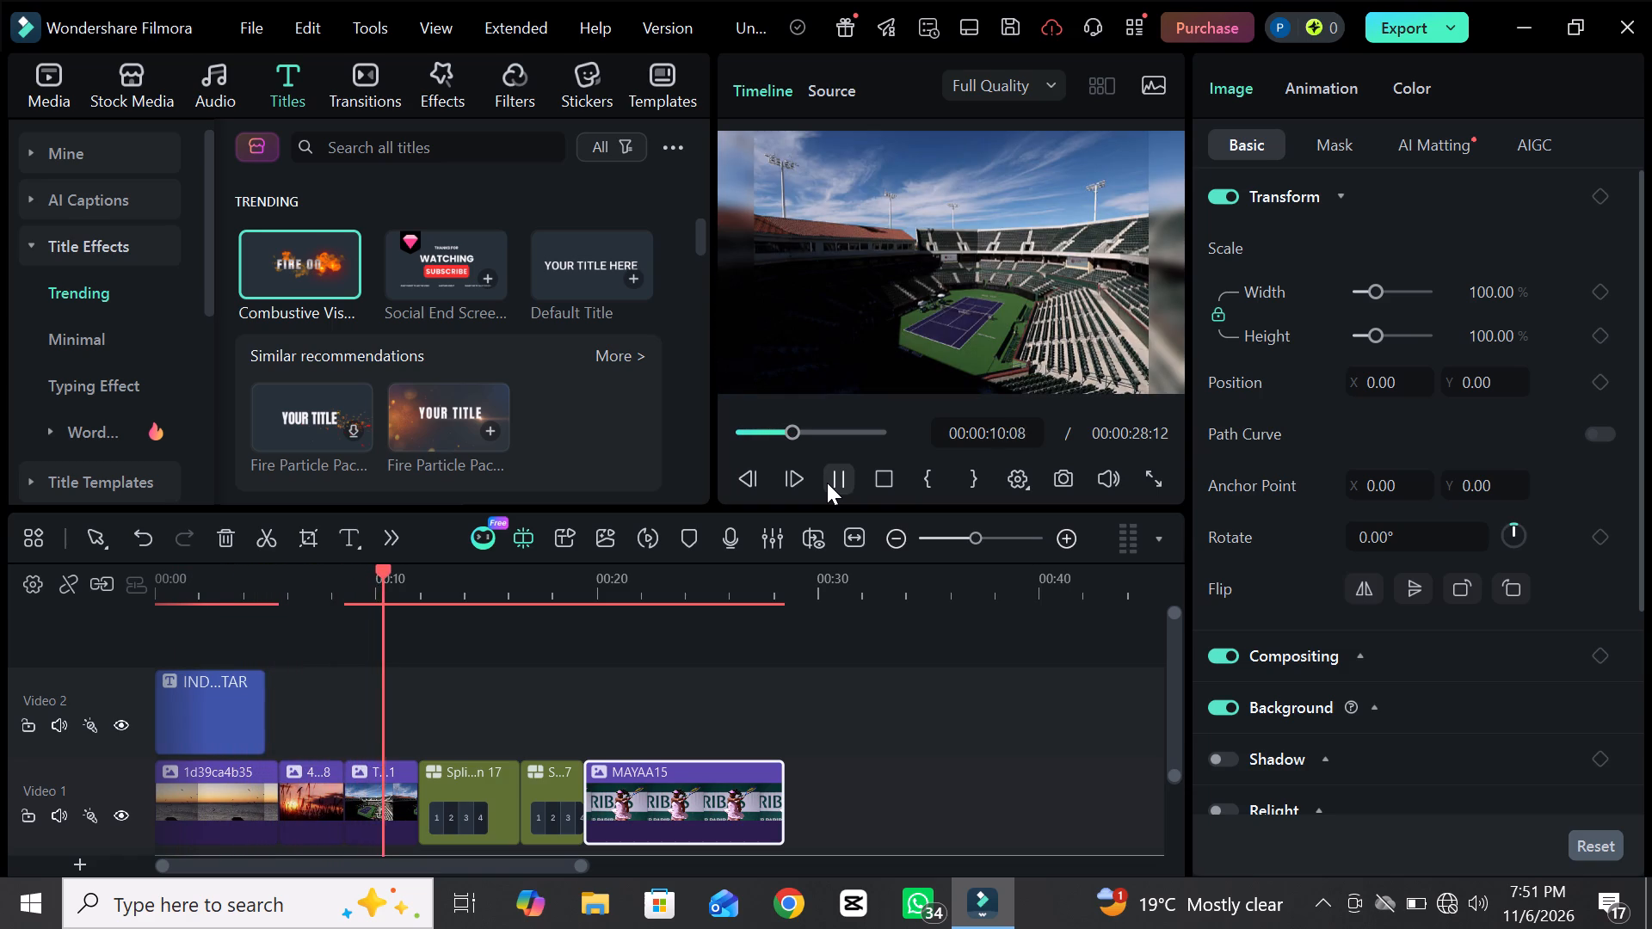
pyautogui.click(827, 483)
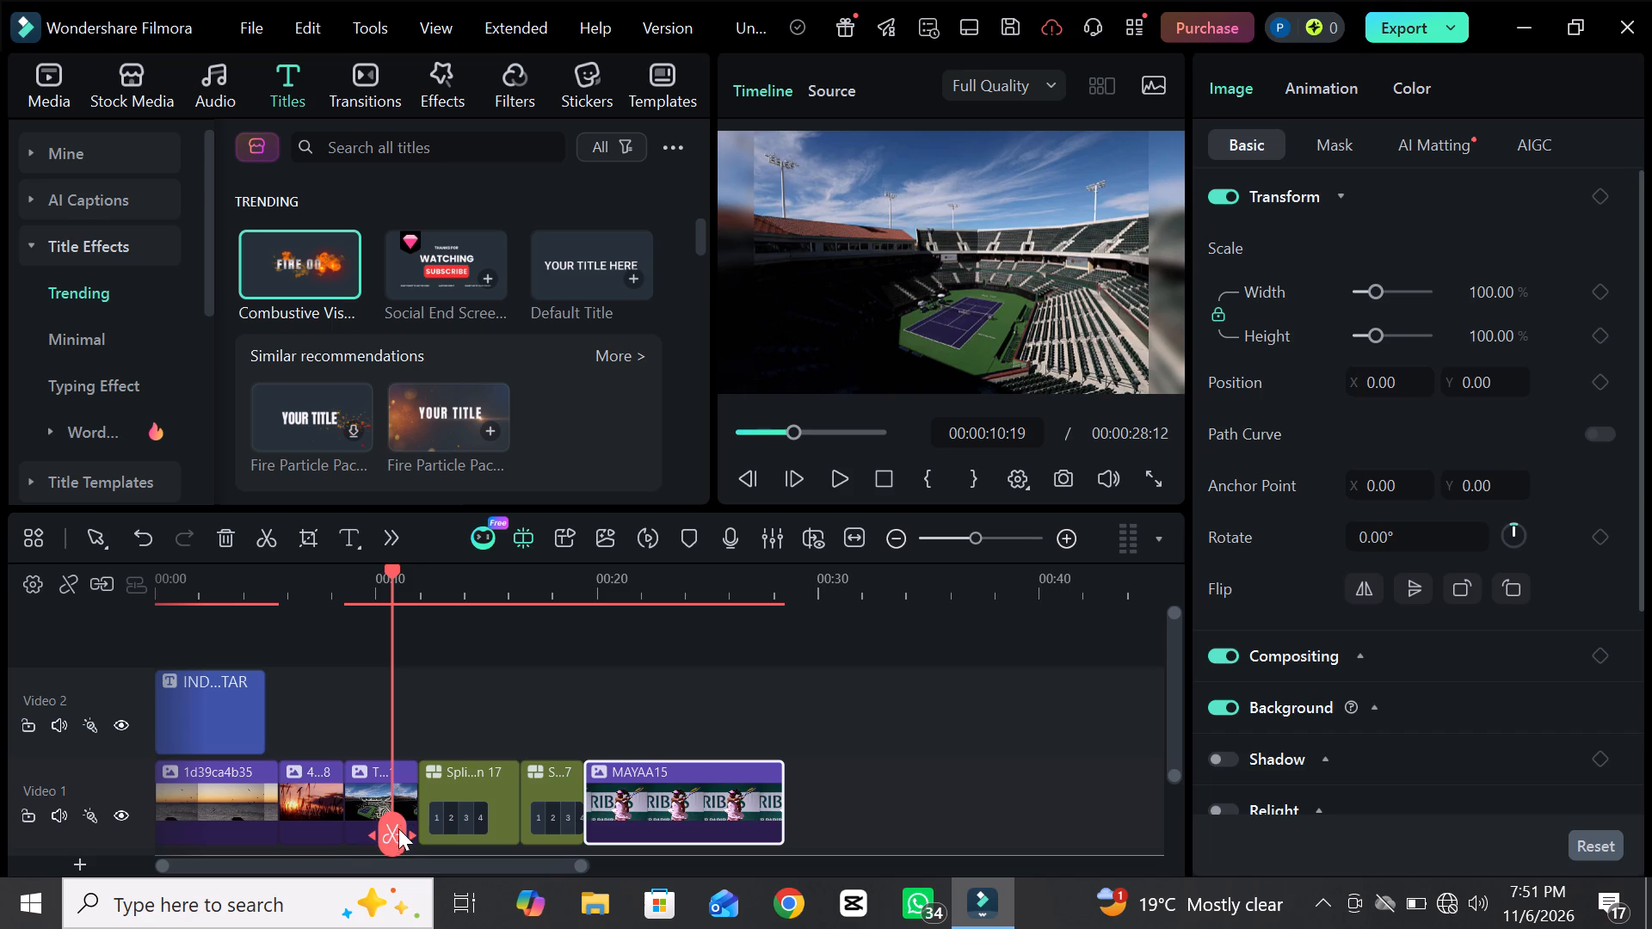
pyautogui.moveTo(394, 836); pyautogui.dragTo(274, 825)
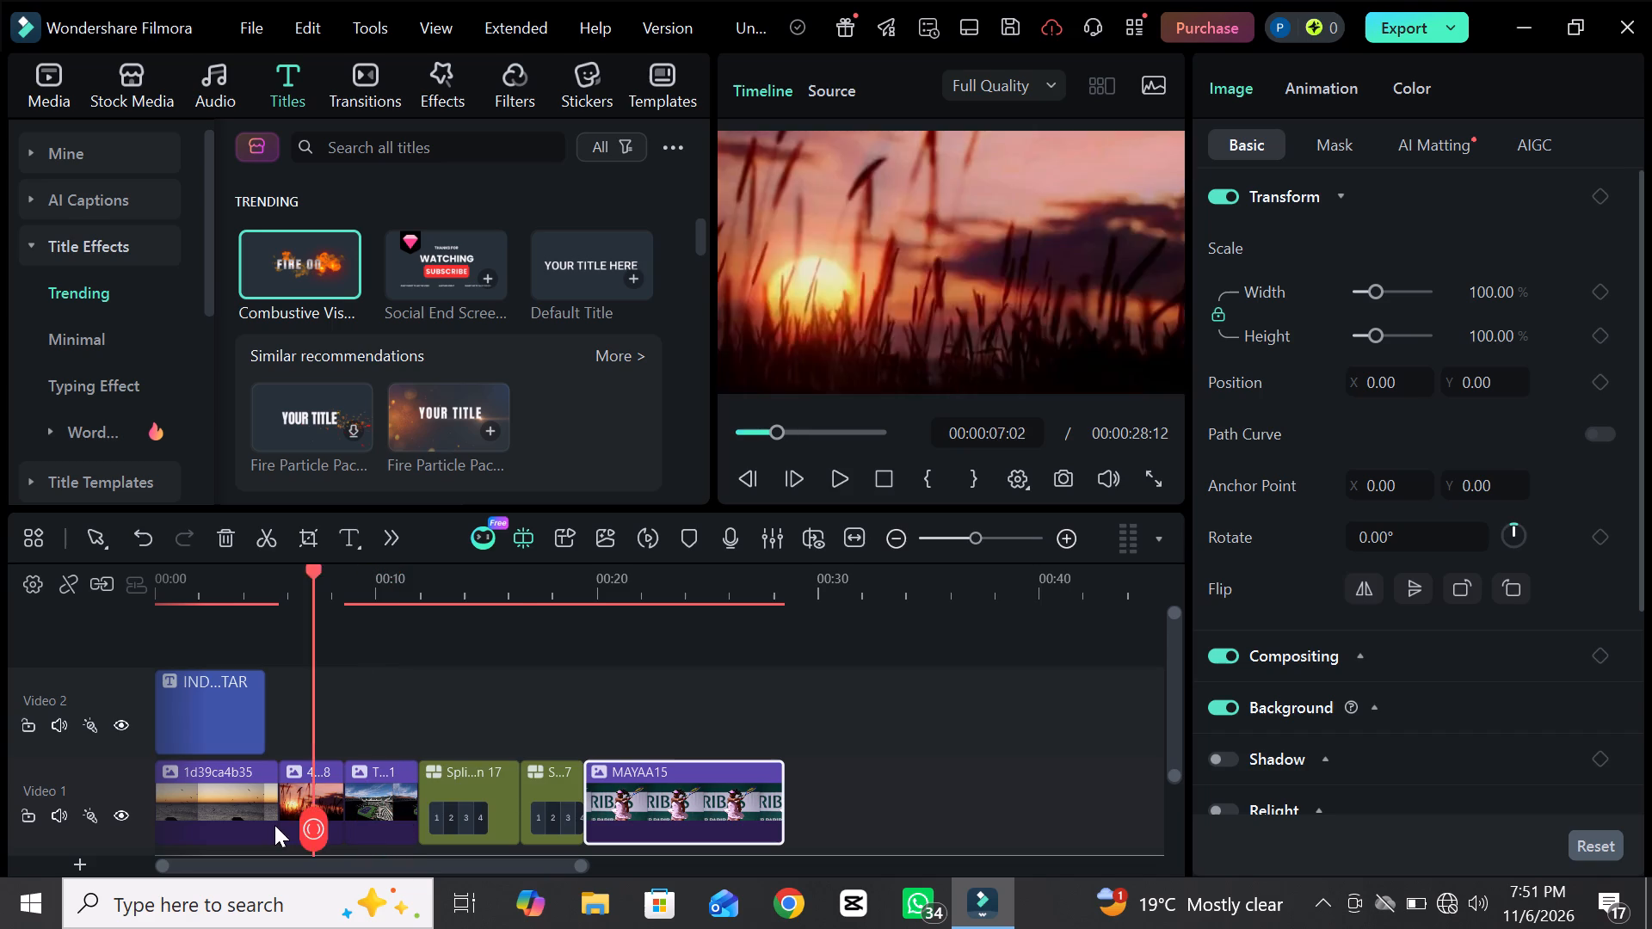
pyautogui.moveTo(274, 825); pyautogui.dragTo(139, 854)
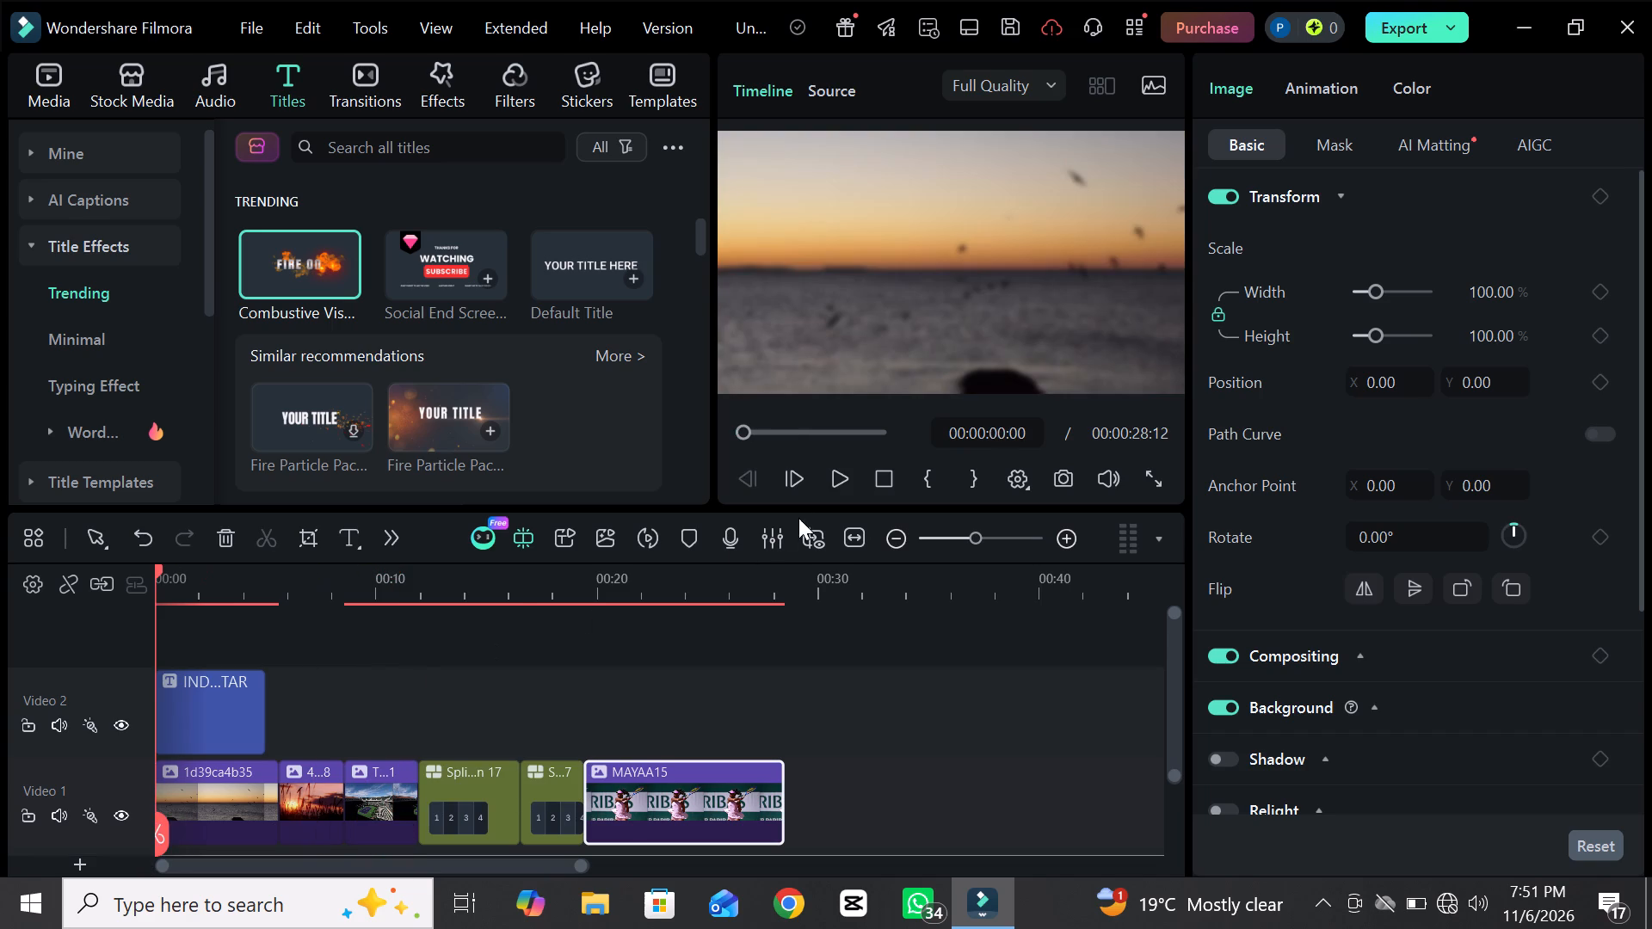
pyautogui.click(834, 489)
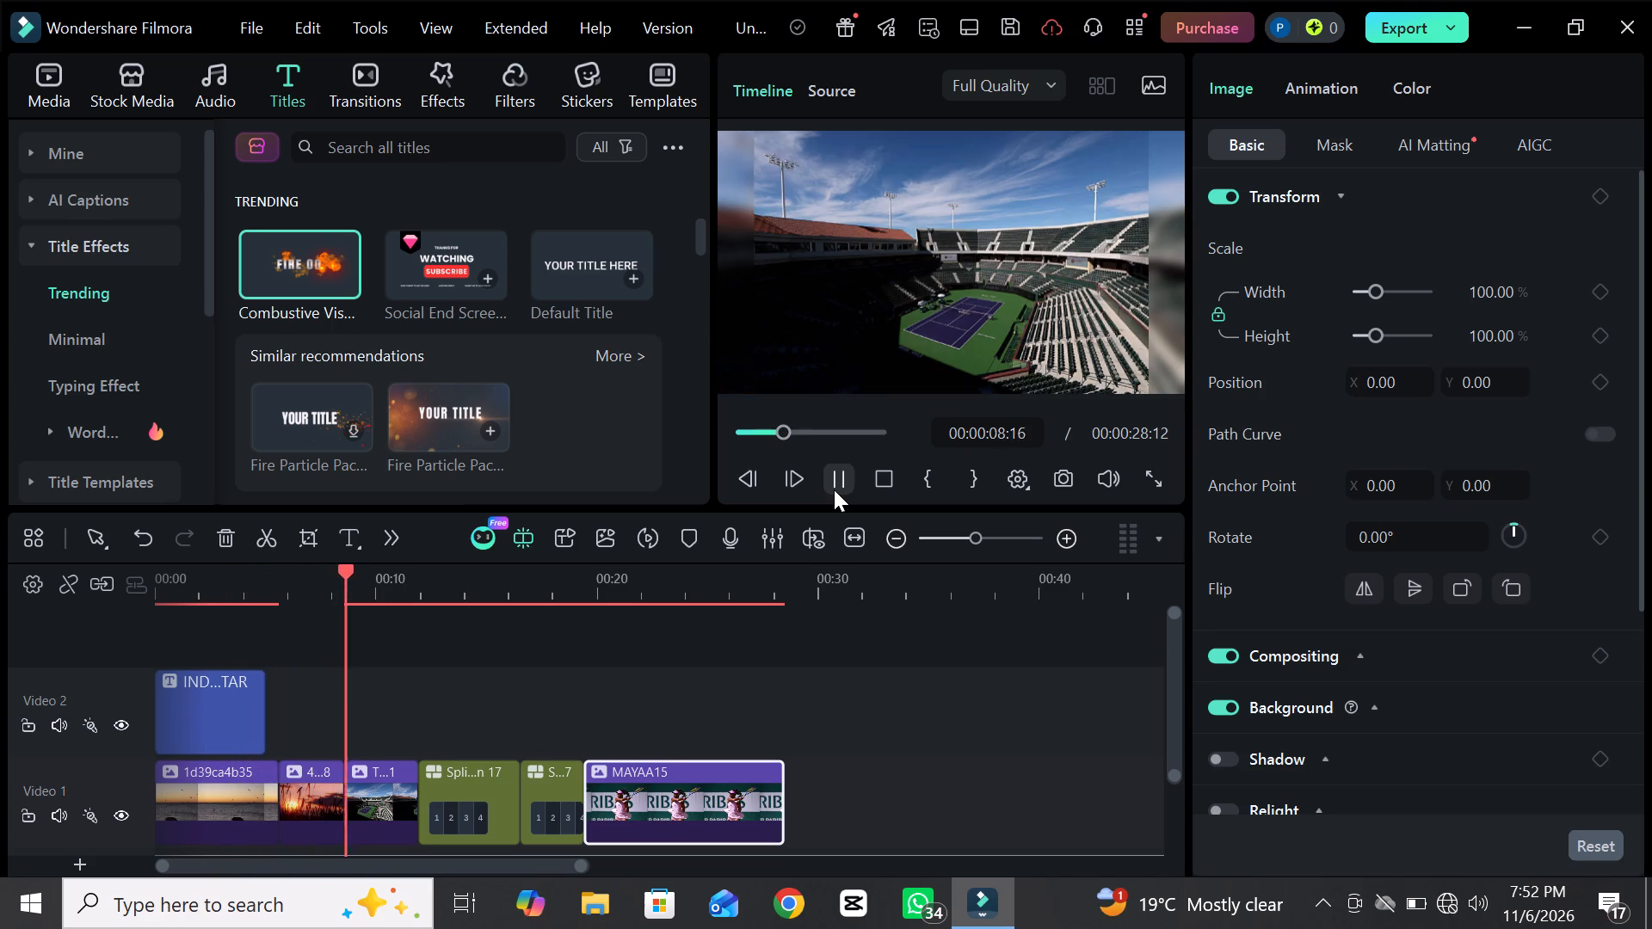
pyautogui.click(834, 489)
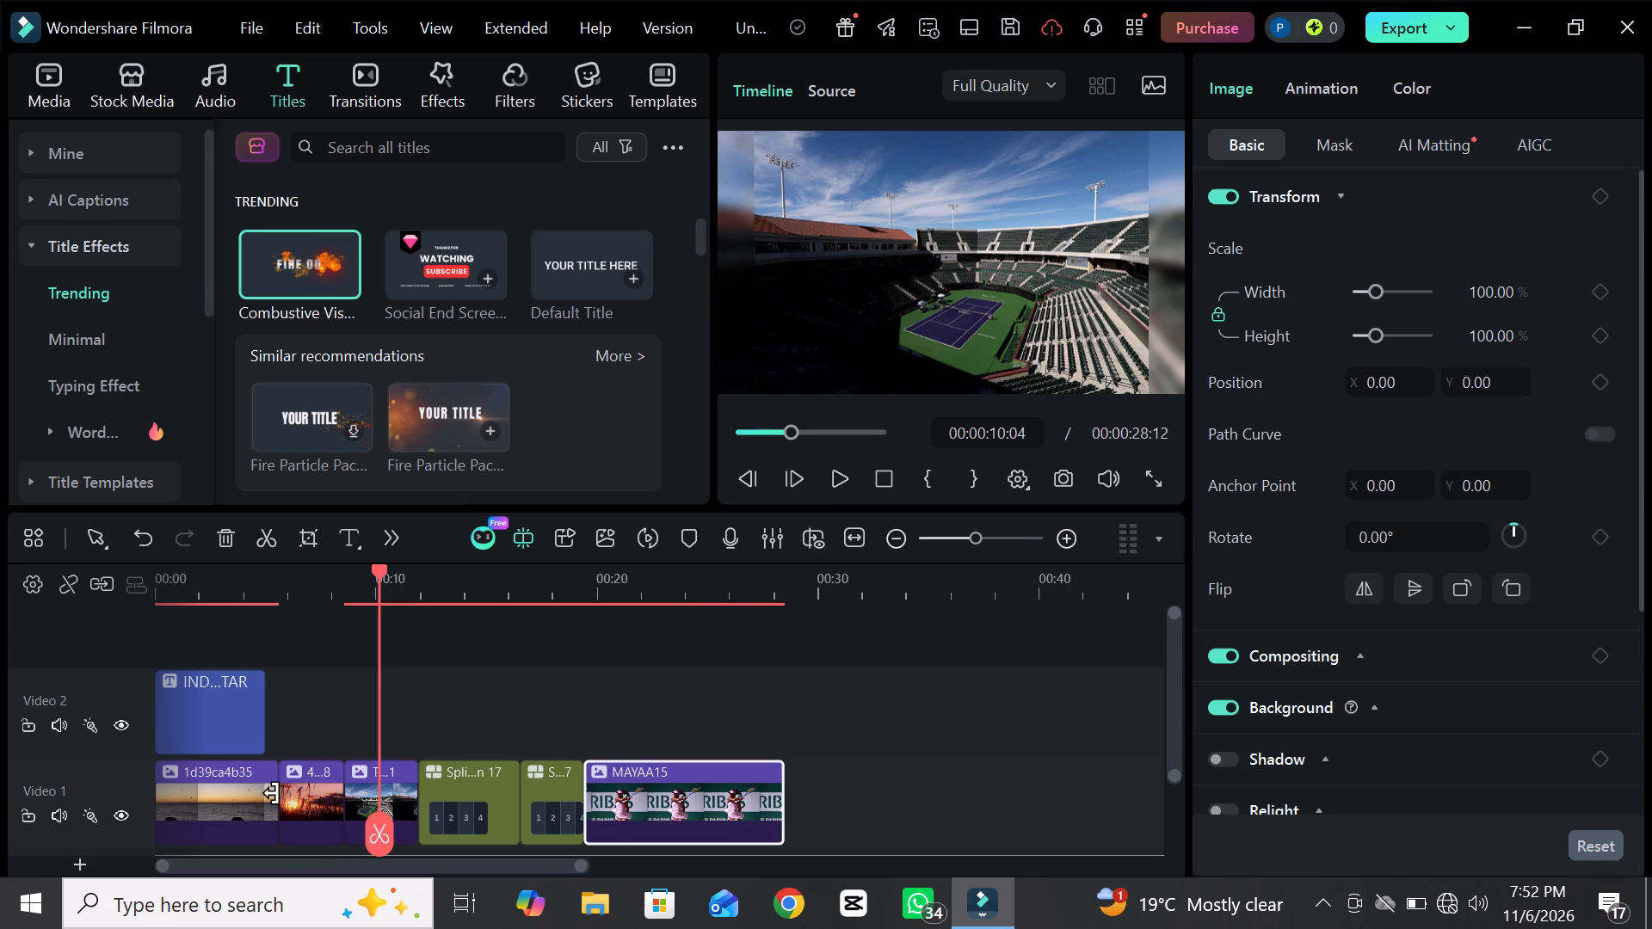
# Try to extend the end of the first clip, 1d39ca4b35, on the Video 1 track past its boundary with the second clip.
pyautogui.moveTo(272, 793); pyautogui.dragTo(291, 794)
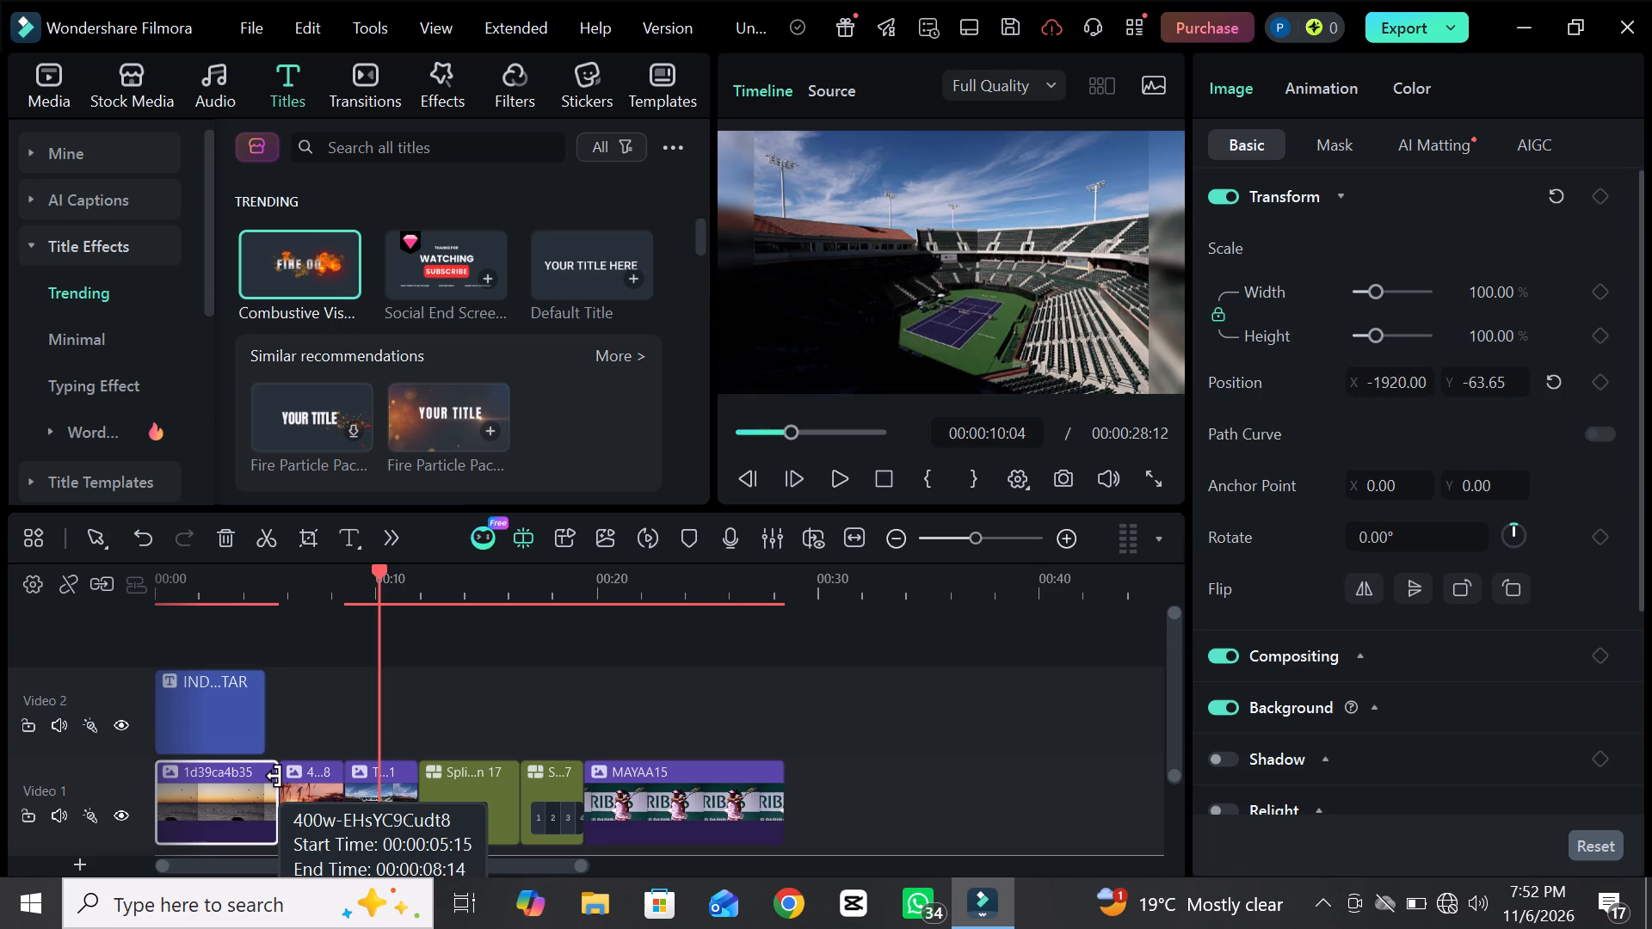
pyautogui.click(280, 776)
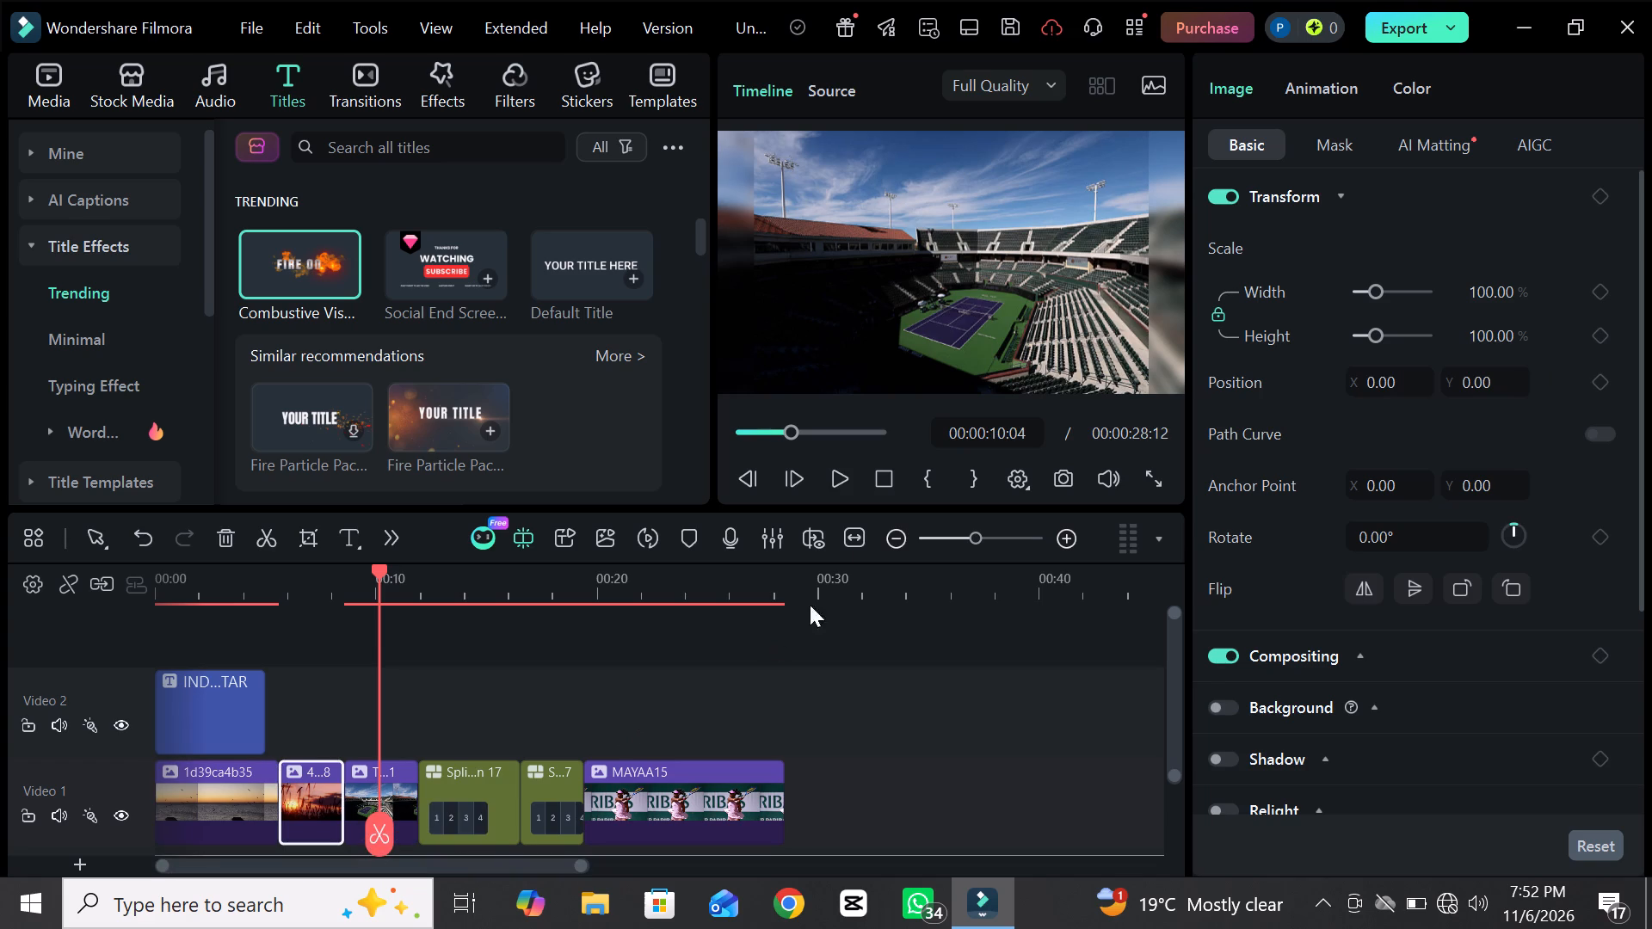
# Play back the timeline from about 10 seconds into the MAYAA15 clip, pausing at about 00:00:20:24.
pyautogui.click(840, 482)
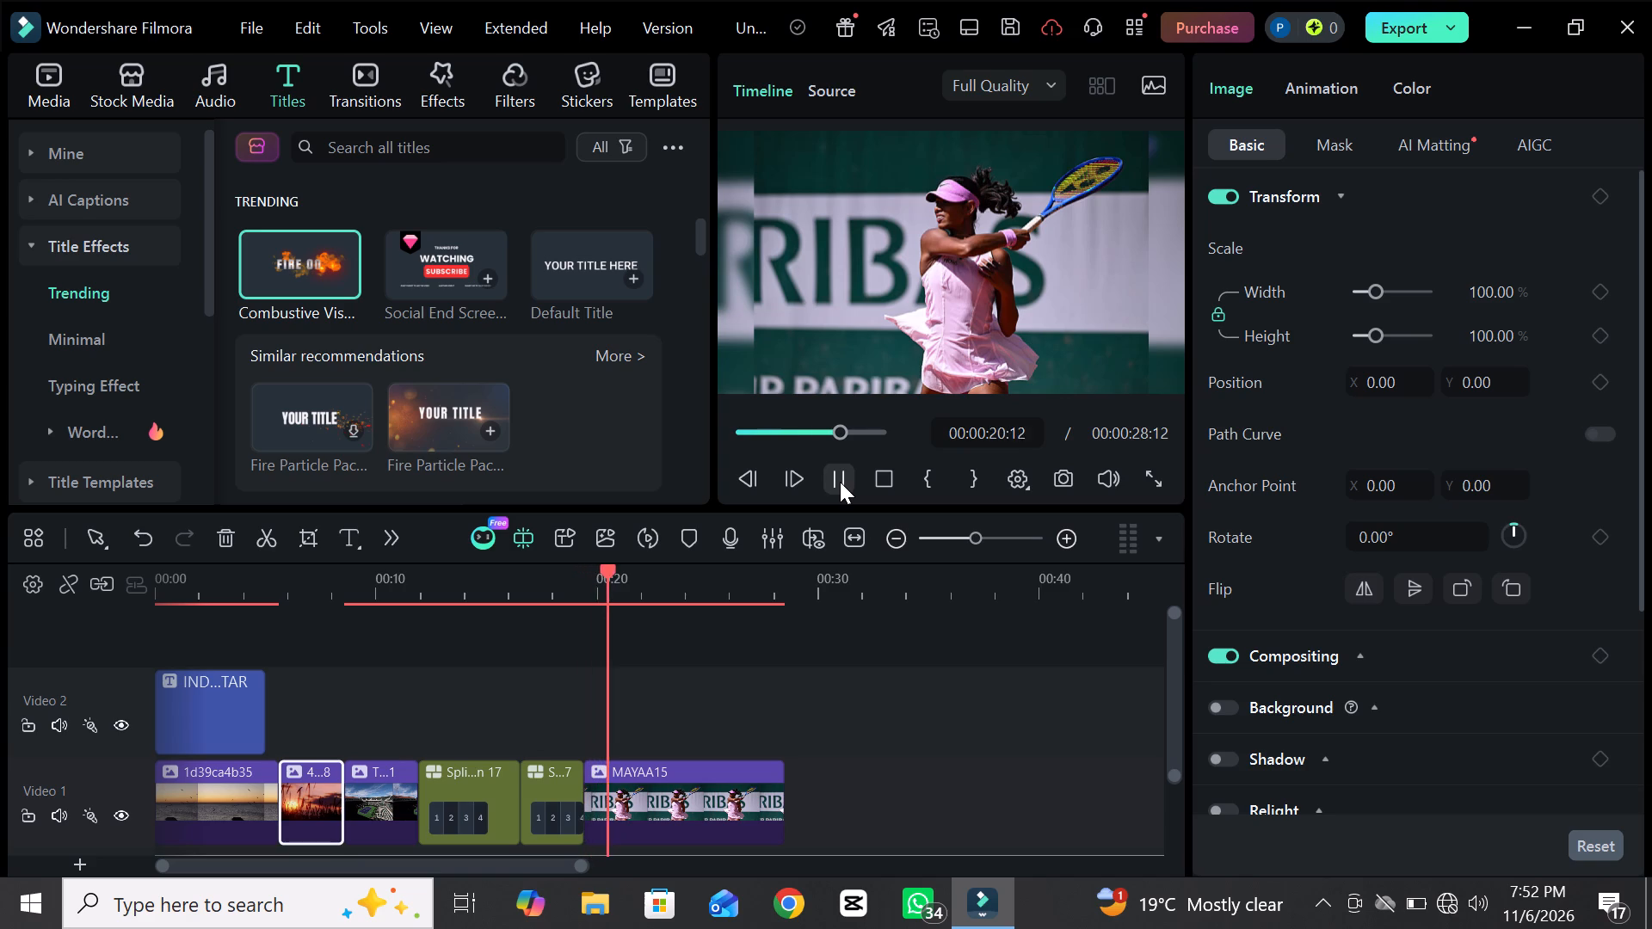
pyautogui.click(840, 482)
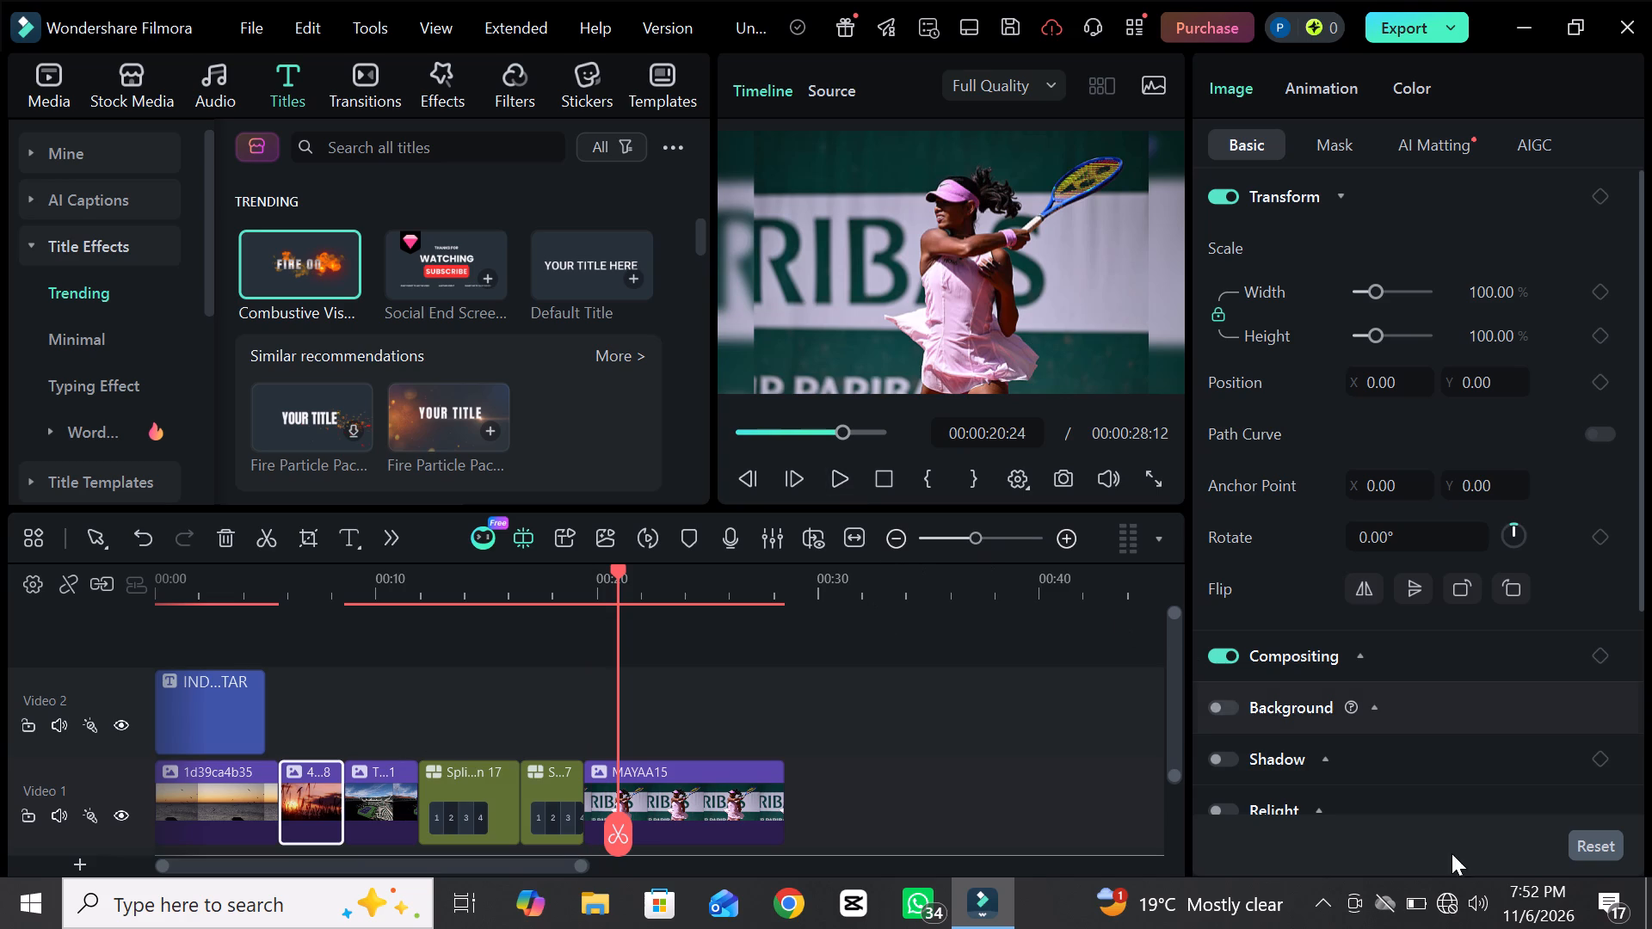
# Connect the computer to the MILK BAR Wi-Fi network.
pyautogui.doubleClick(1451, 889)
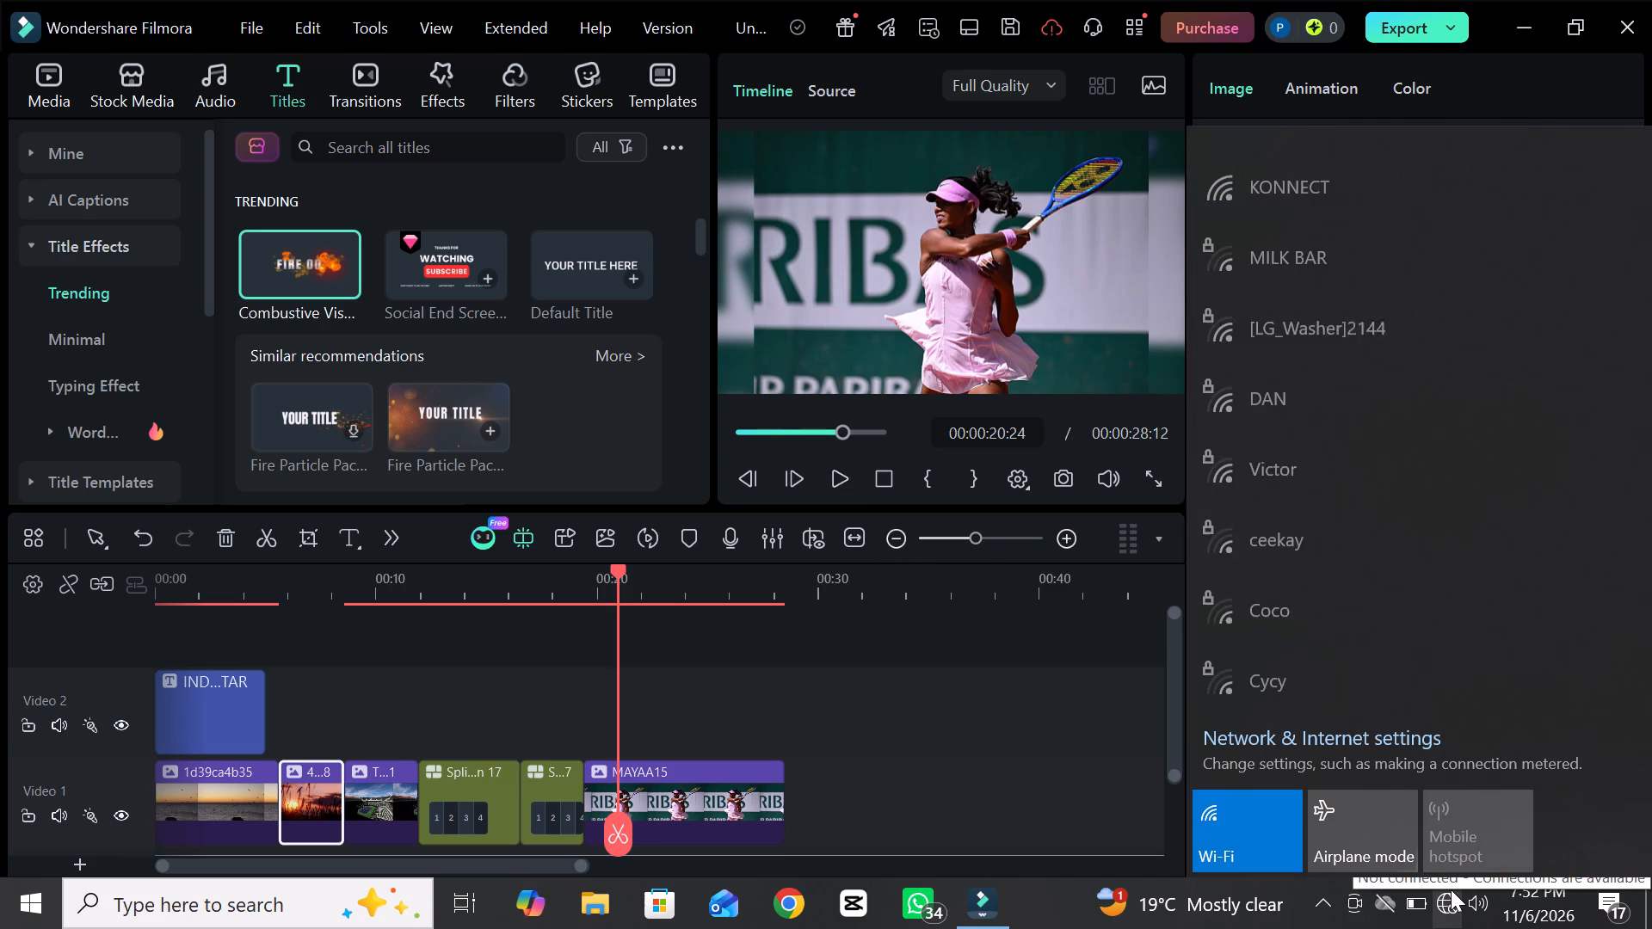
pyautogui.doubleClick(1425, 261)
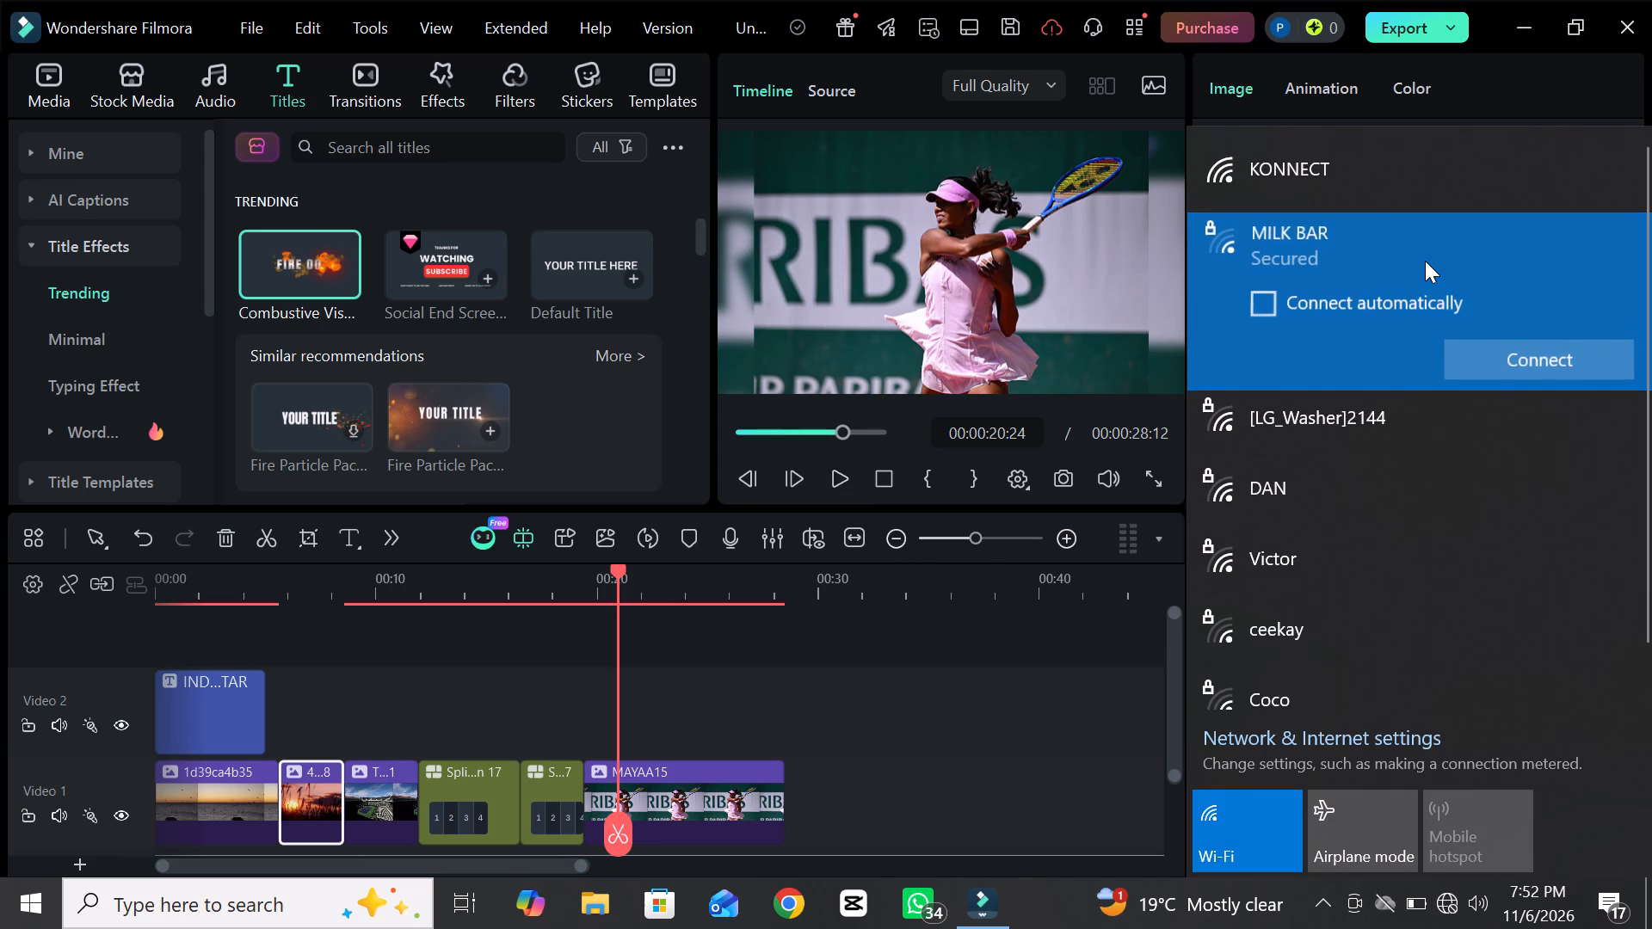
pyautogui.doubleClick(1499, 347)
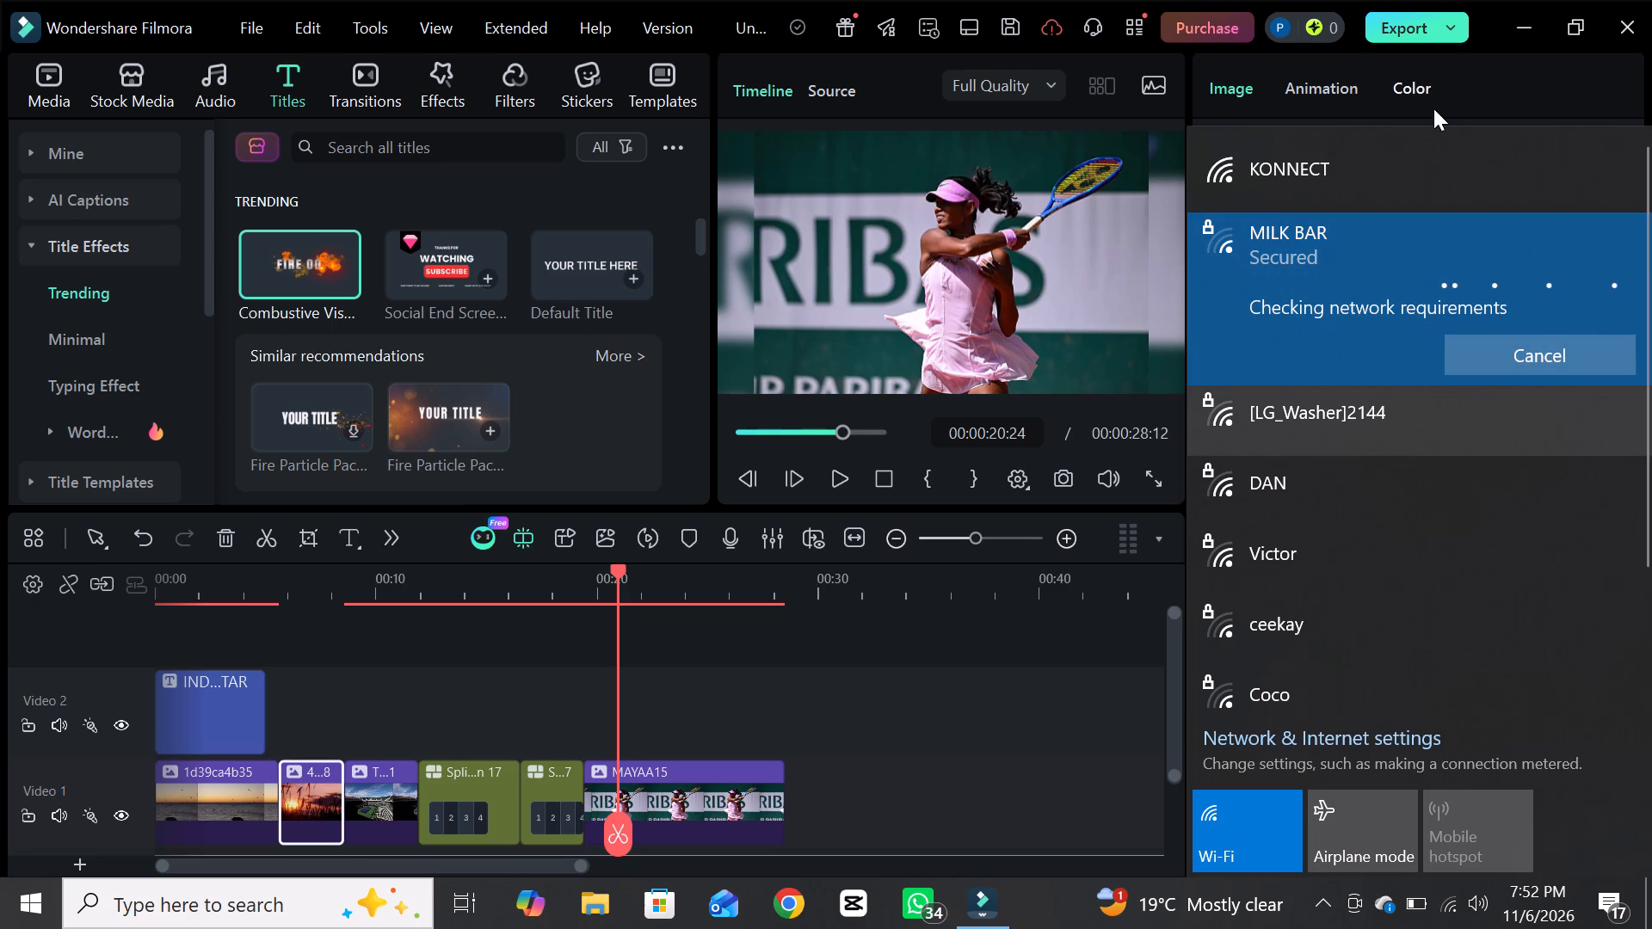
# Minimize the video editor and launch the Kuro app from the desktop.
pyautogui.click(1511, 20)
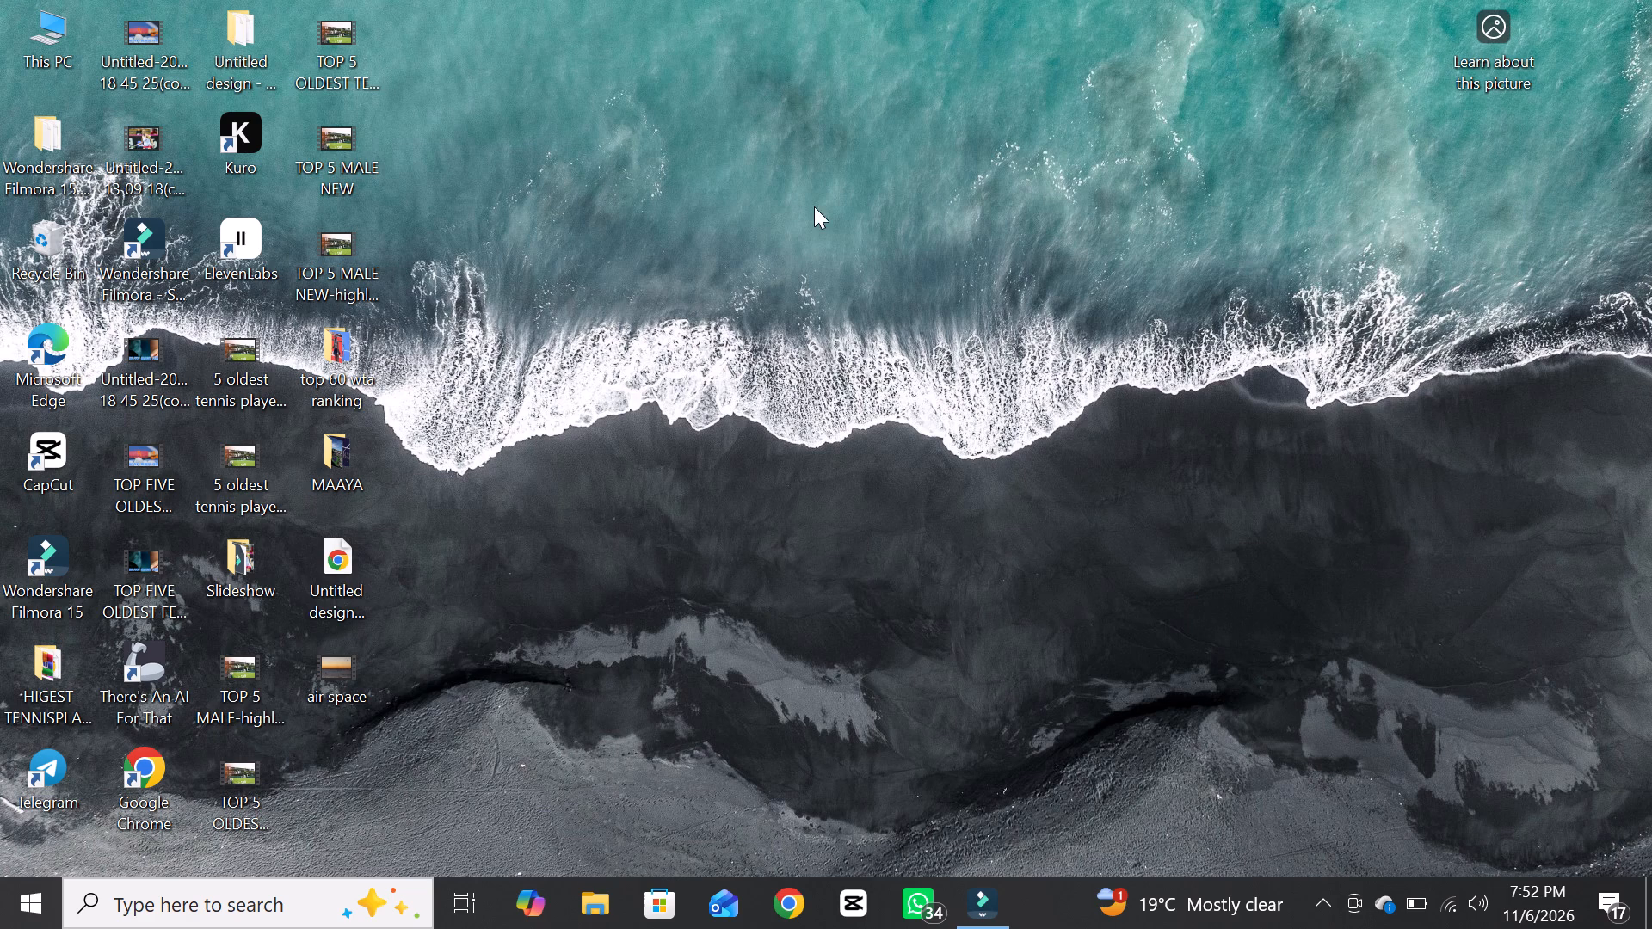
pyautogui.doubleClick(243, 153)
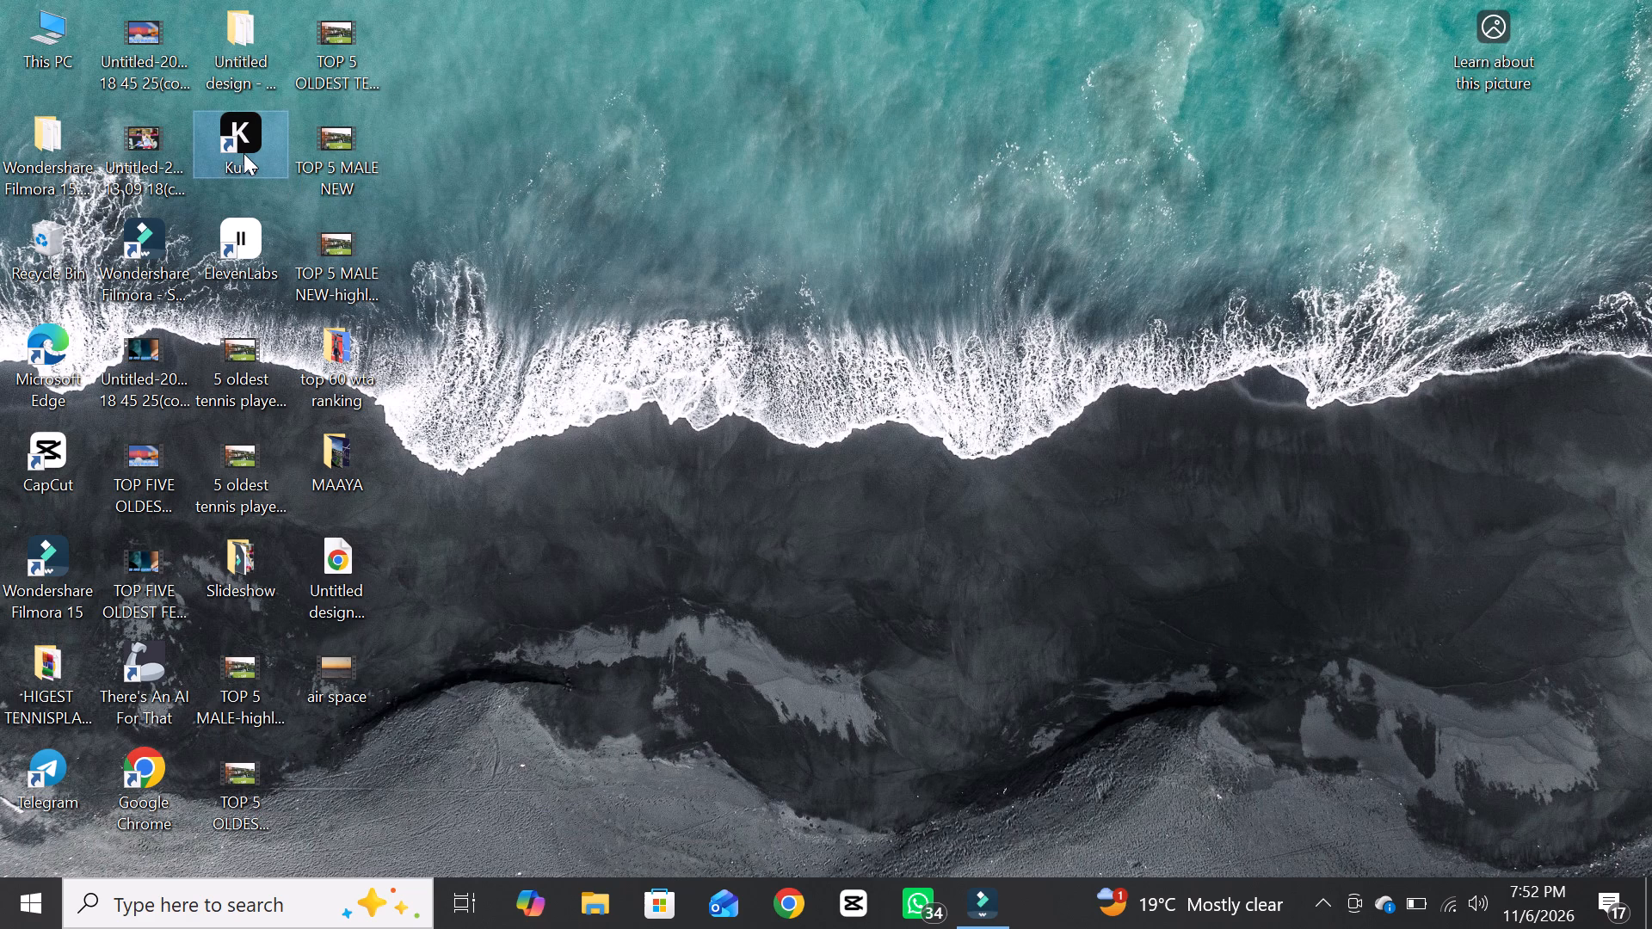
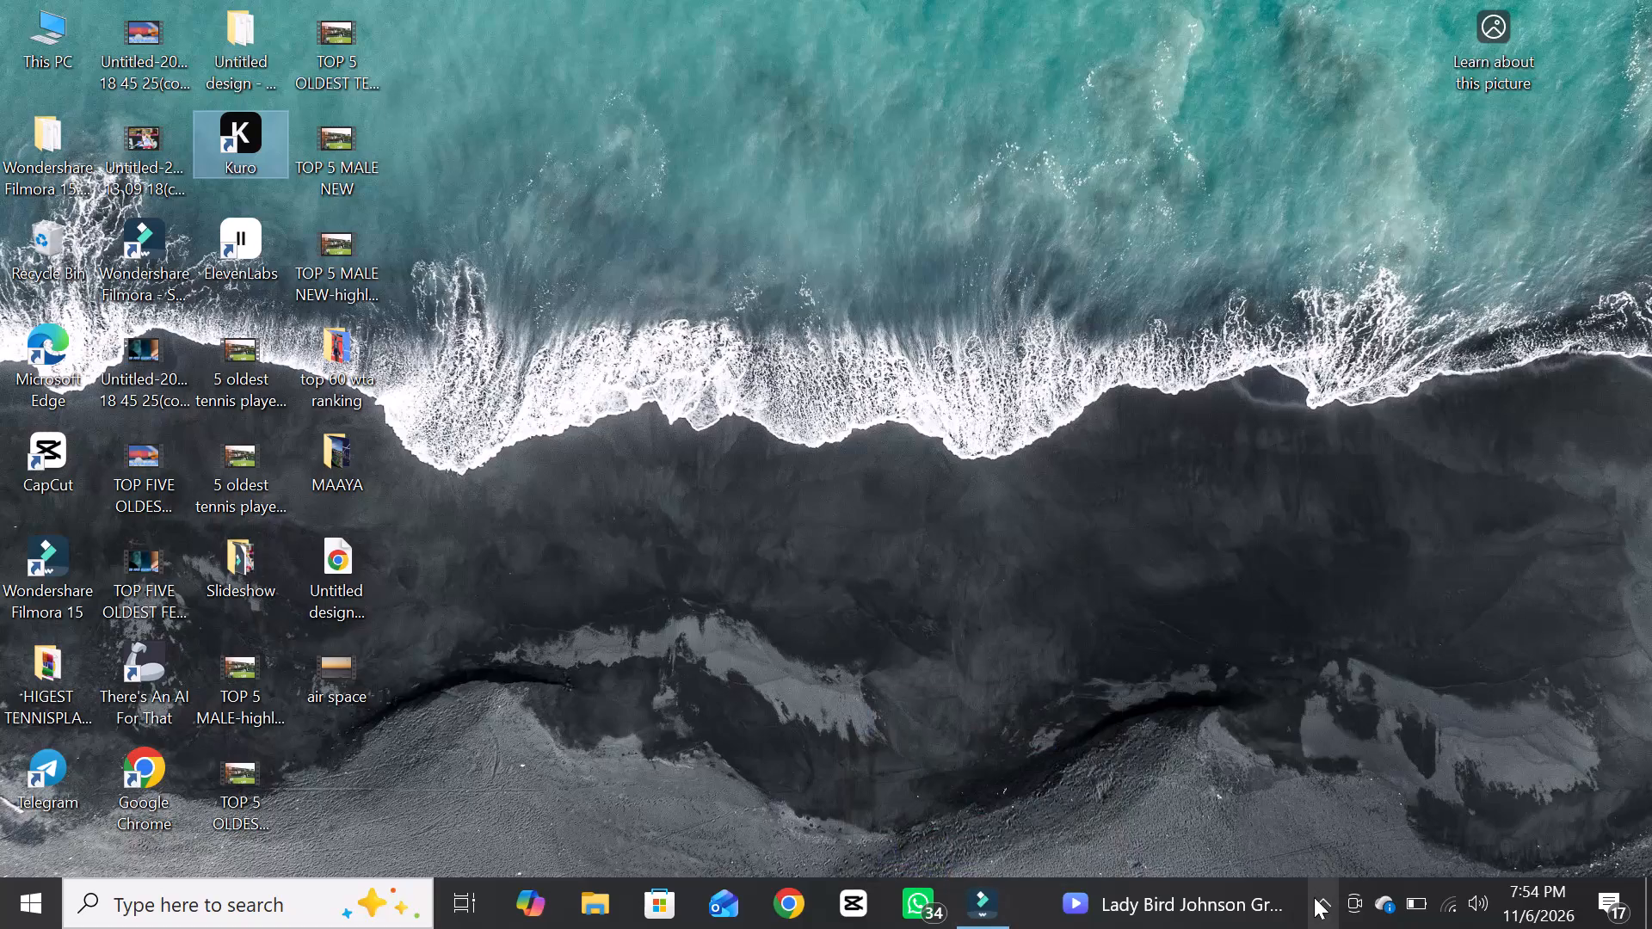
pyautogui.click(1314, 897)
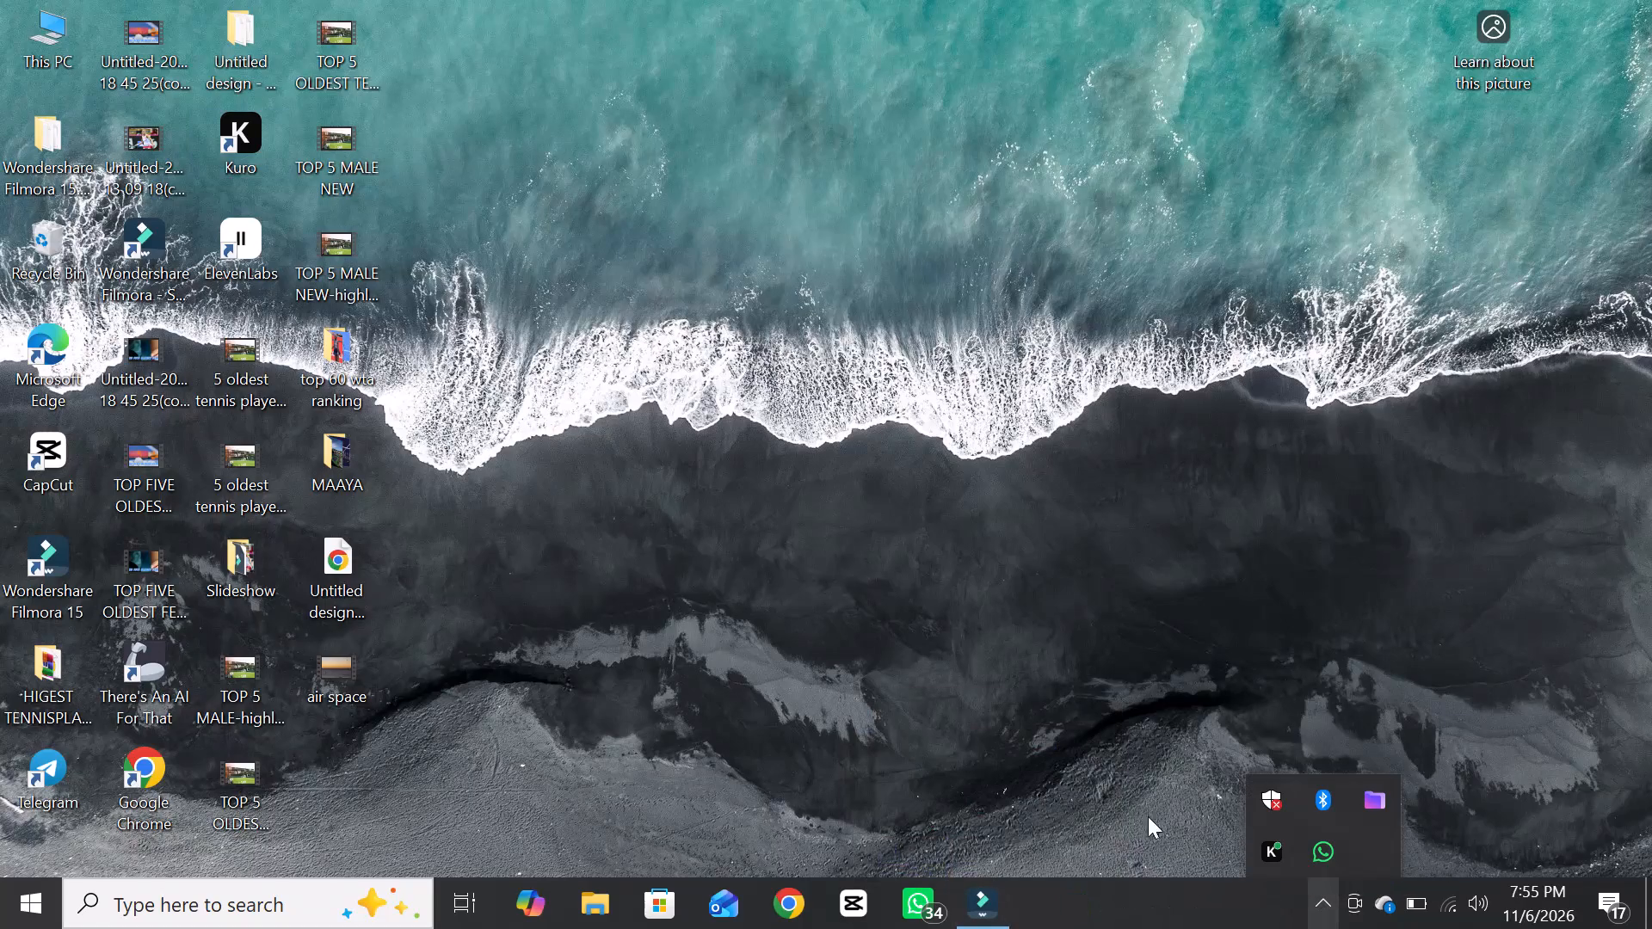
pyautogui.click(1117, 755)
# Switch to Wondershare Filmora and apply the Zoom-category "Rotate to..." intro animation to the INDIA'S NEXT TENNIS STAR title on Video 2.
pyautogui.click(979, 895)
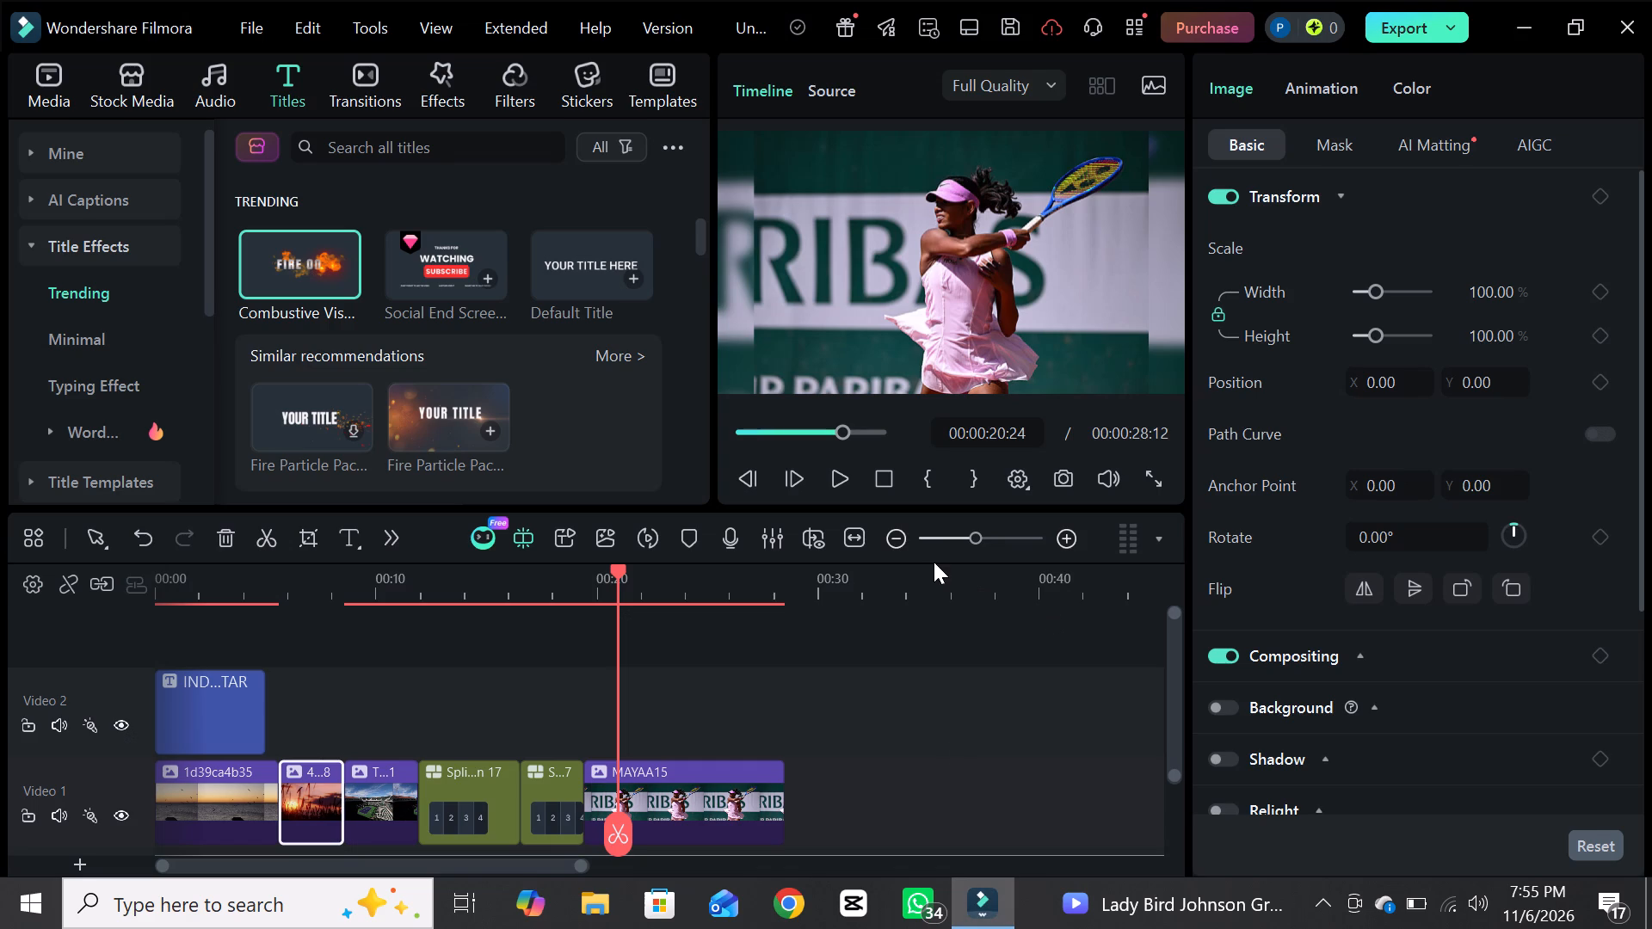
pyautogui.click(216, 716)
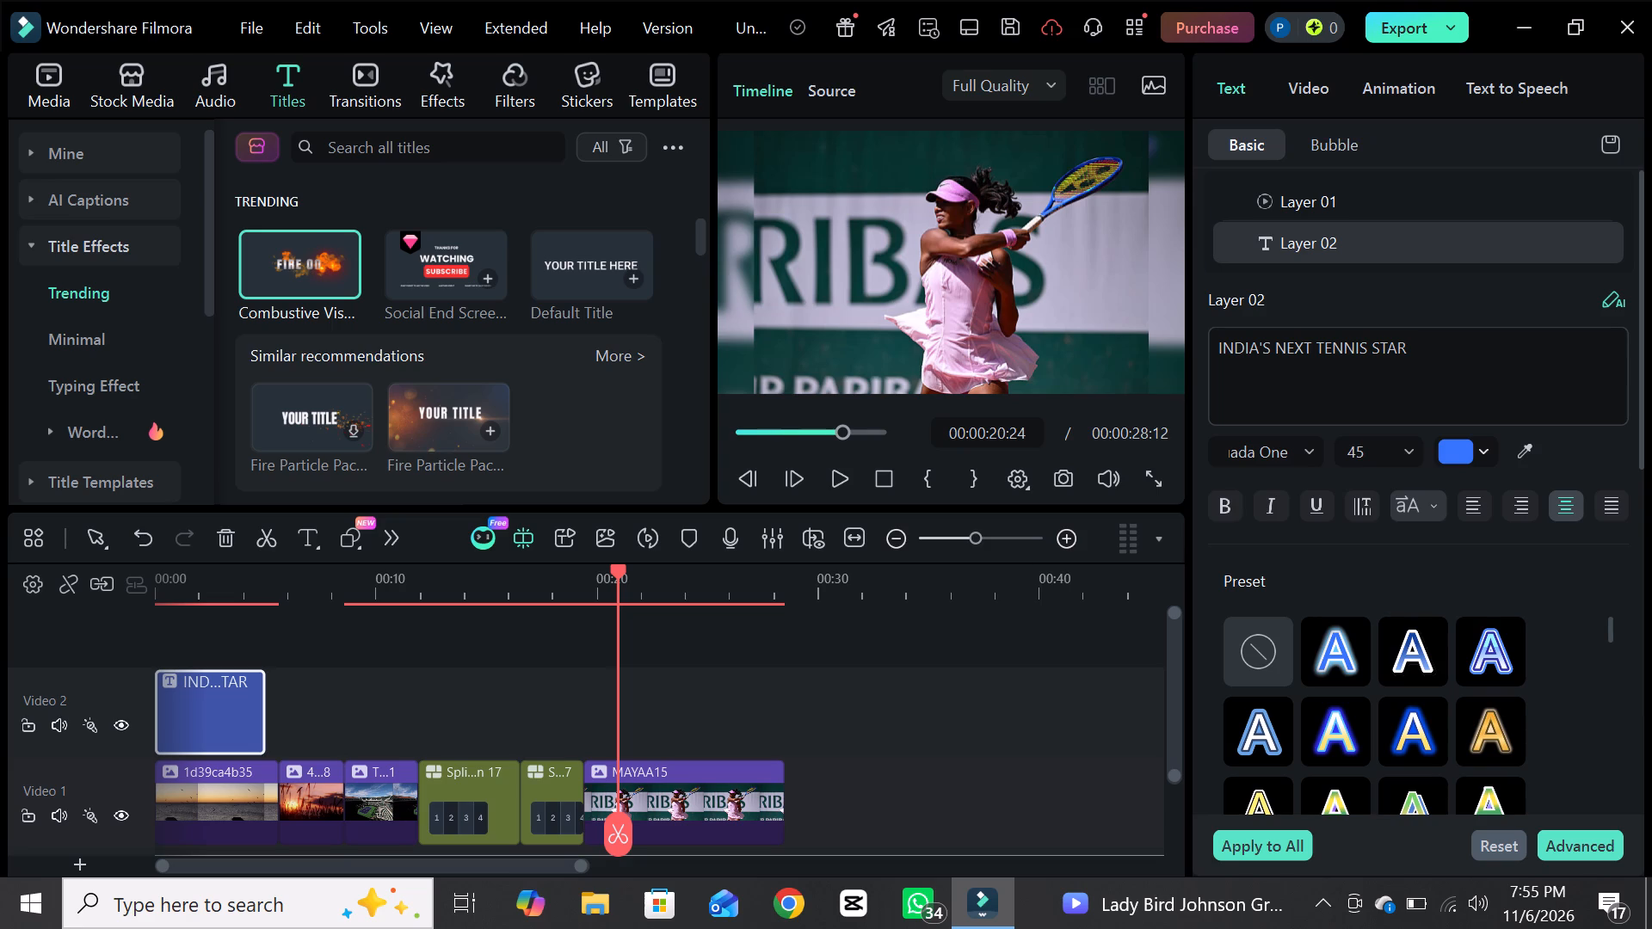
pyautogui.click(1411, 347)
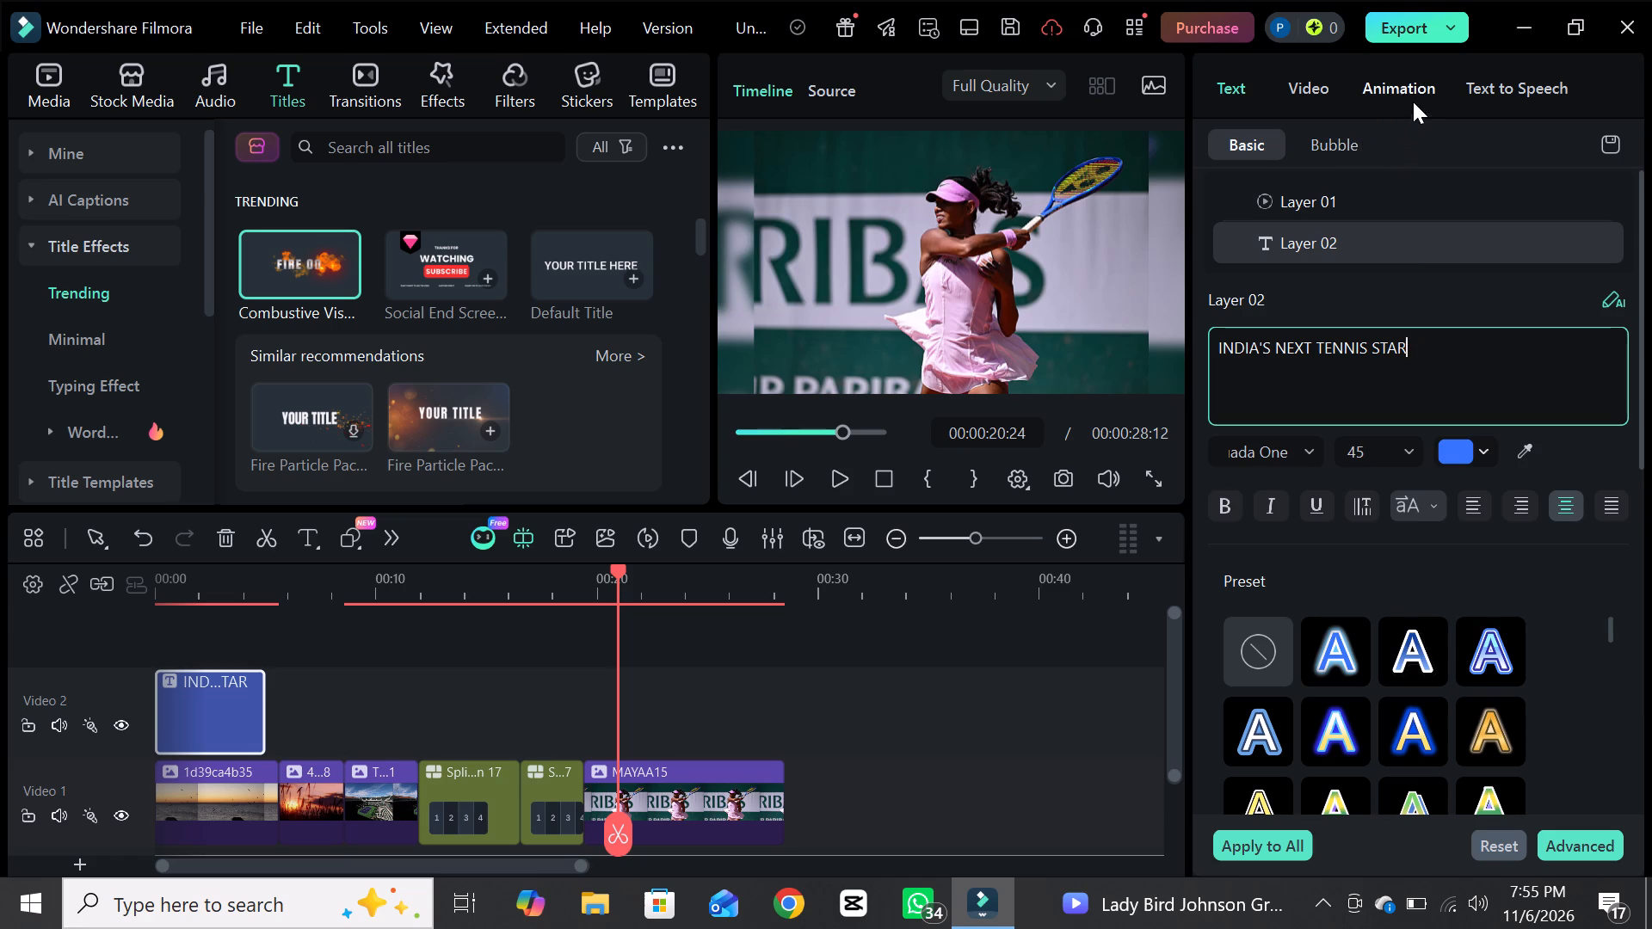
pyautogui.click(1413, 89)
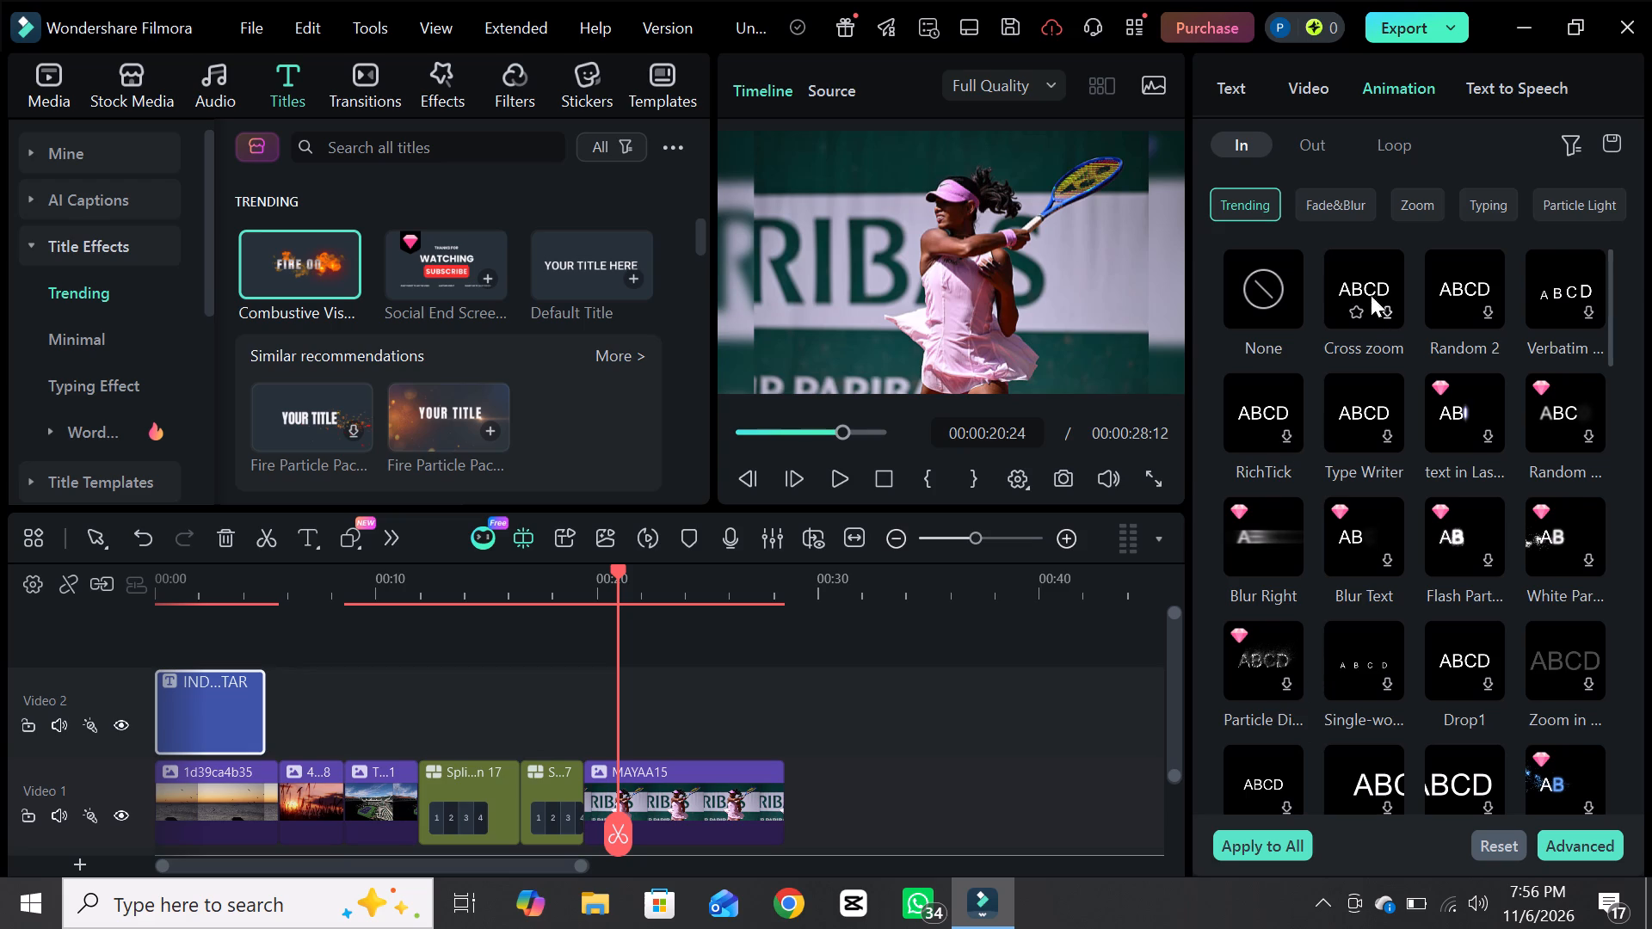
pyautogui.doubleClick(1341, 201)
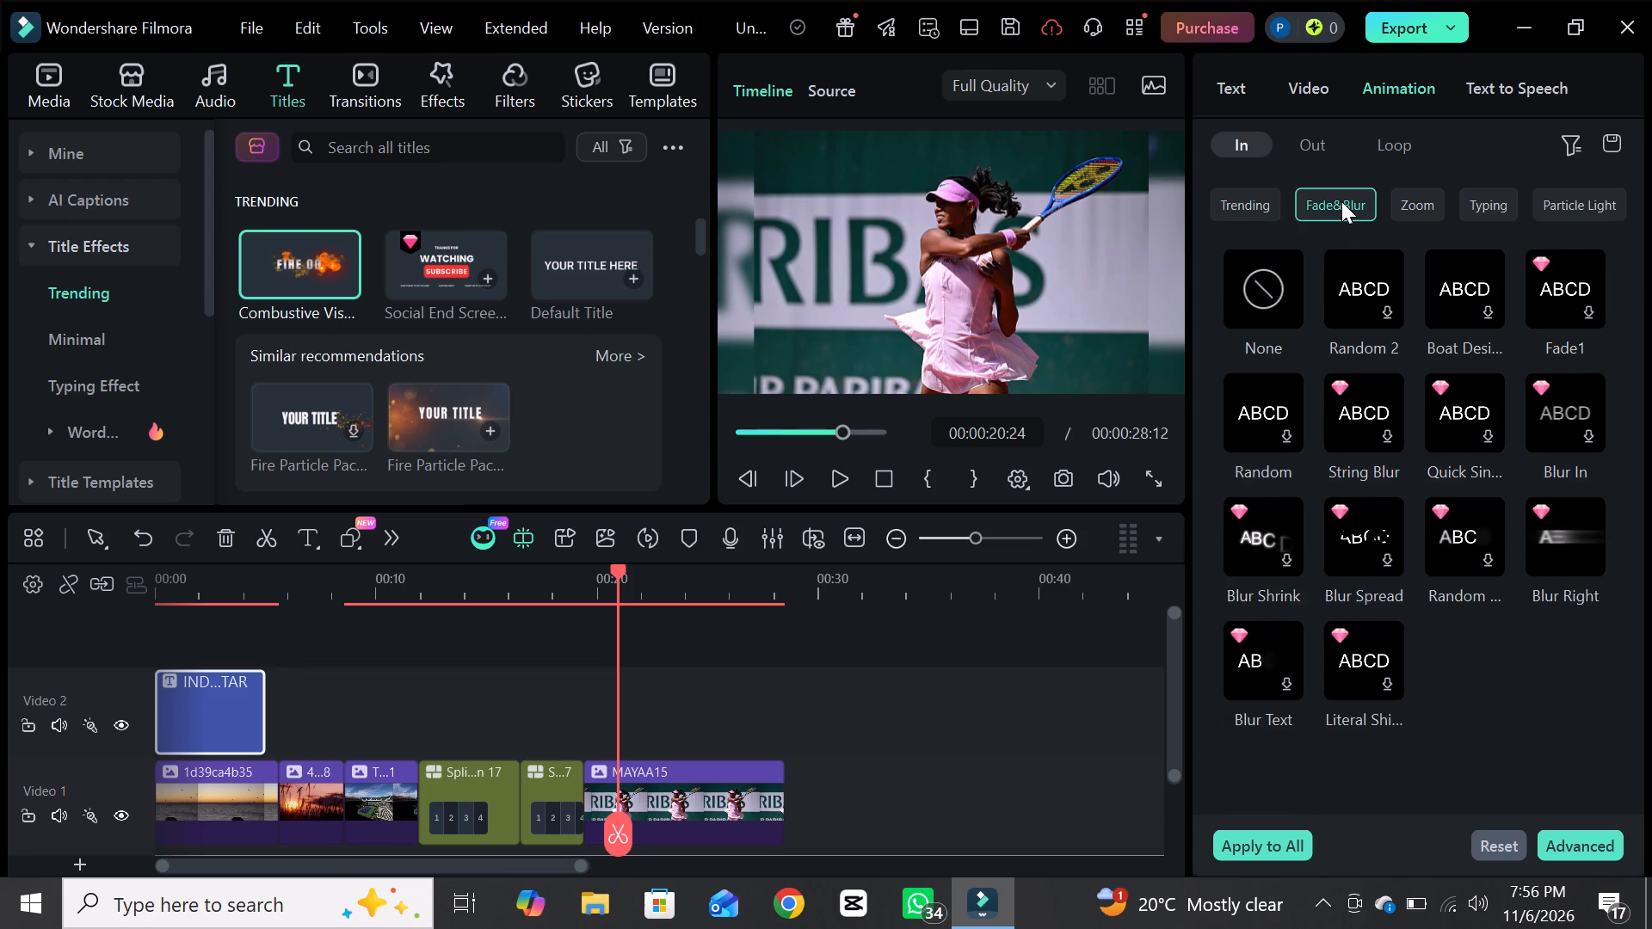
pyautogui.click(1427, 205)
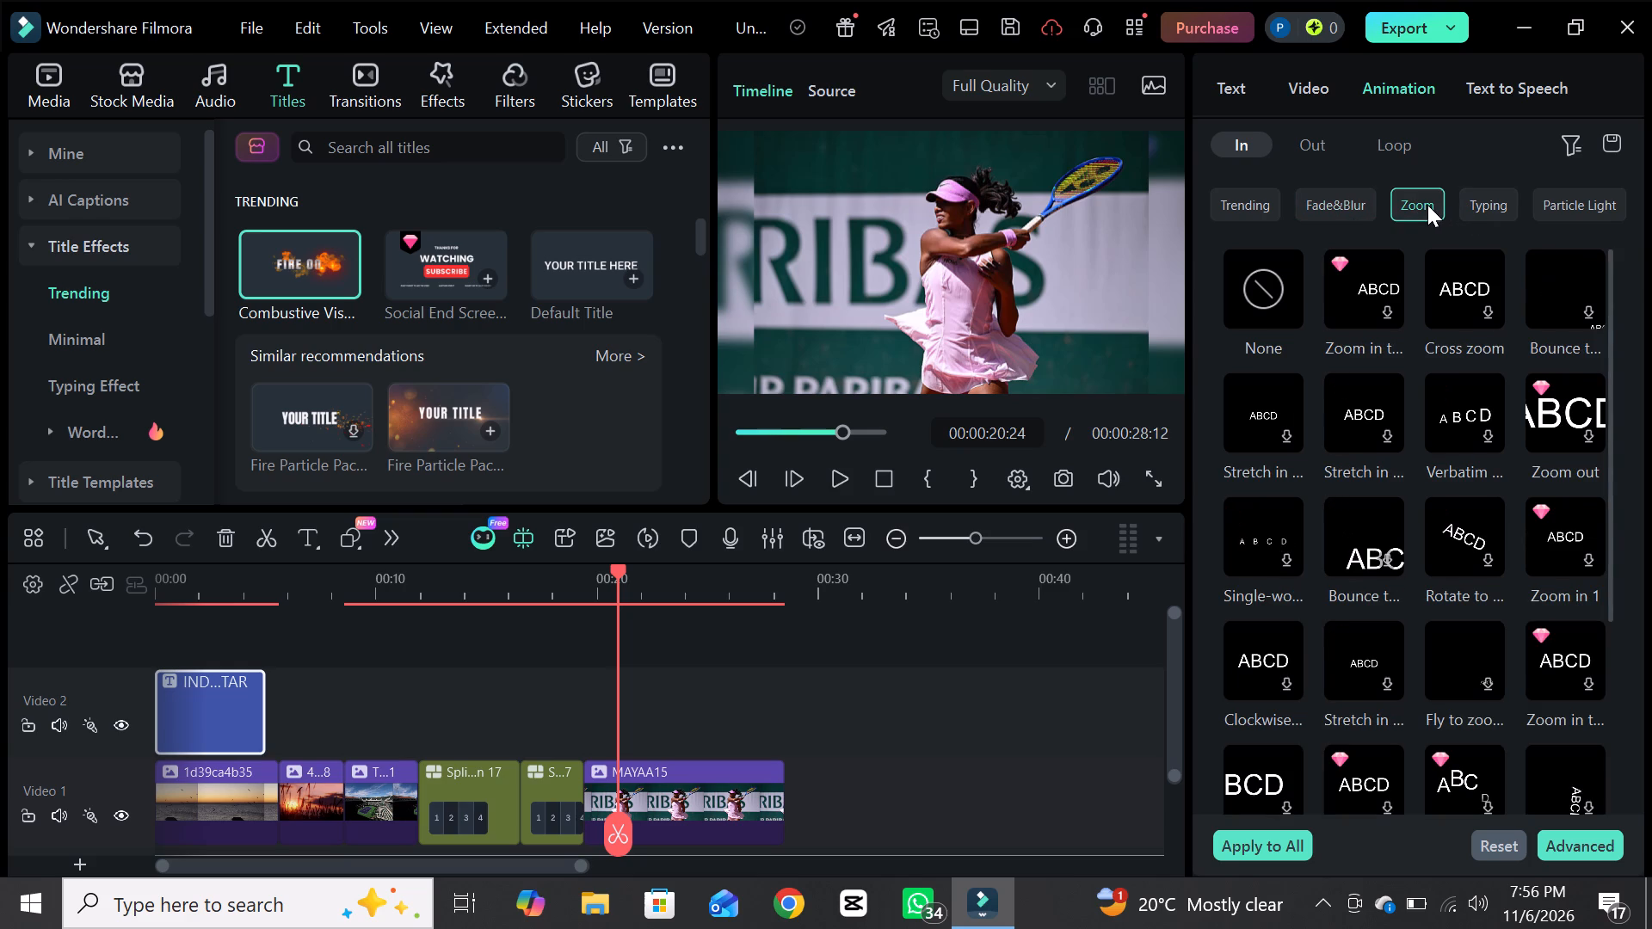
pyautogui.doubleClick(1488, 559)
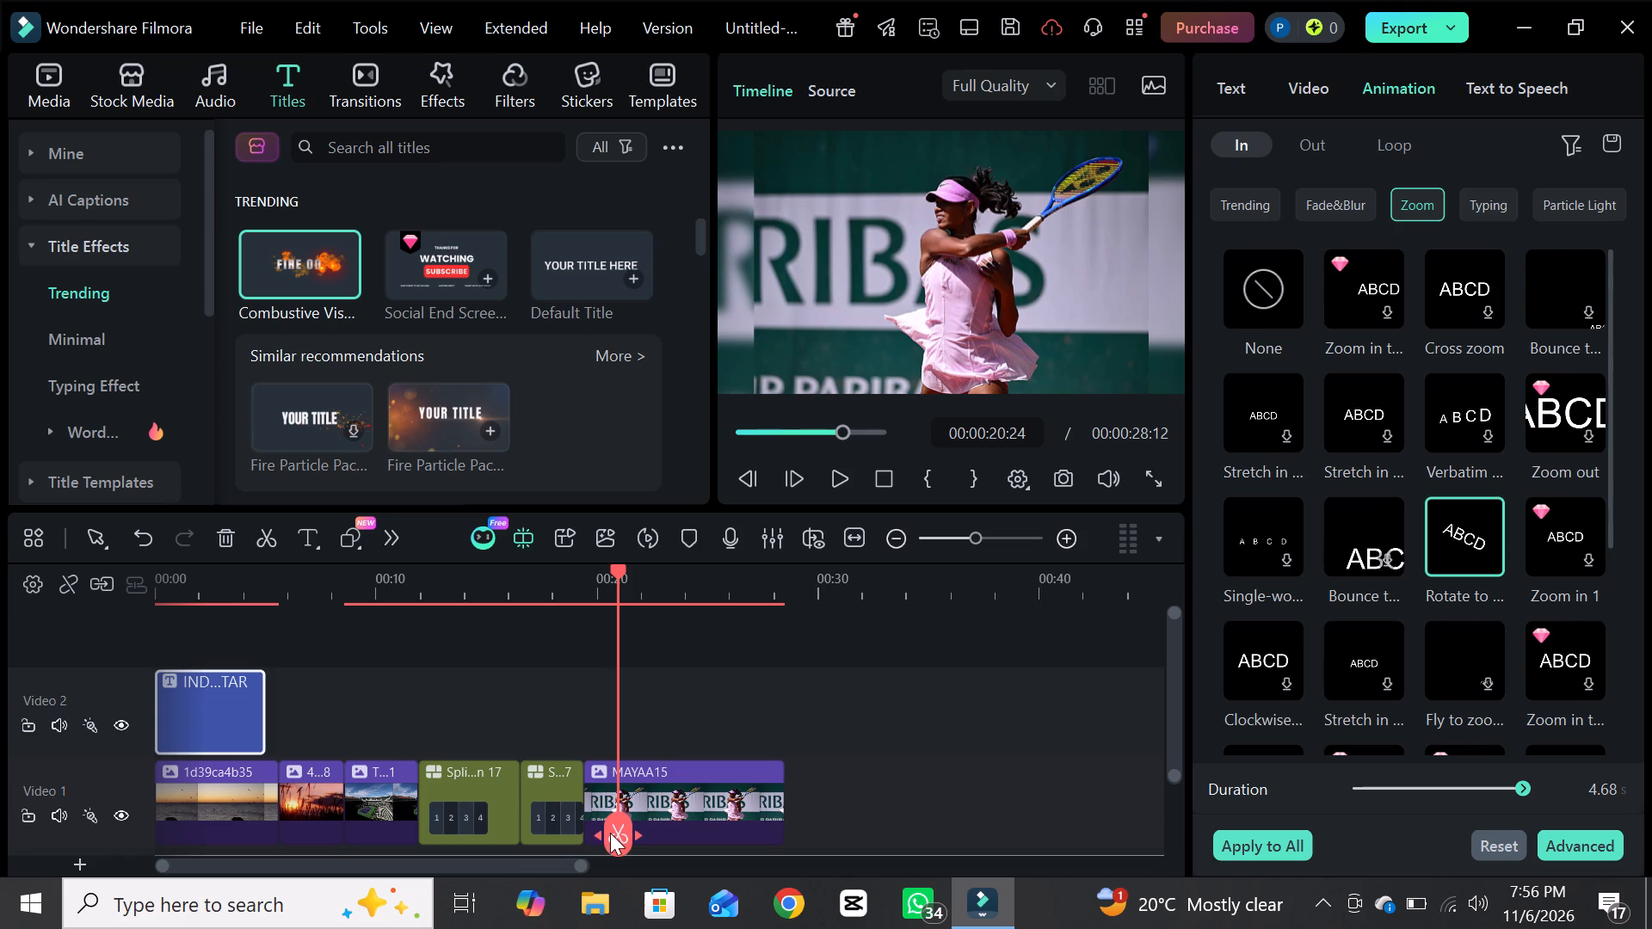
# Play back the opening twice from the start of the timeline to review the title's intro animation and the first clips.
pyautogui.moveTo(610, 833); pyautogui.dragTo(124, 858)
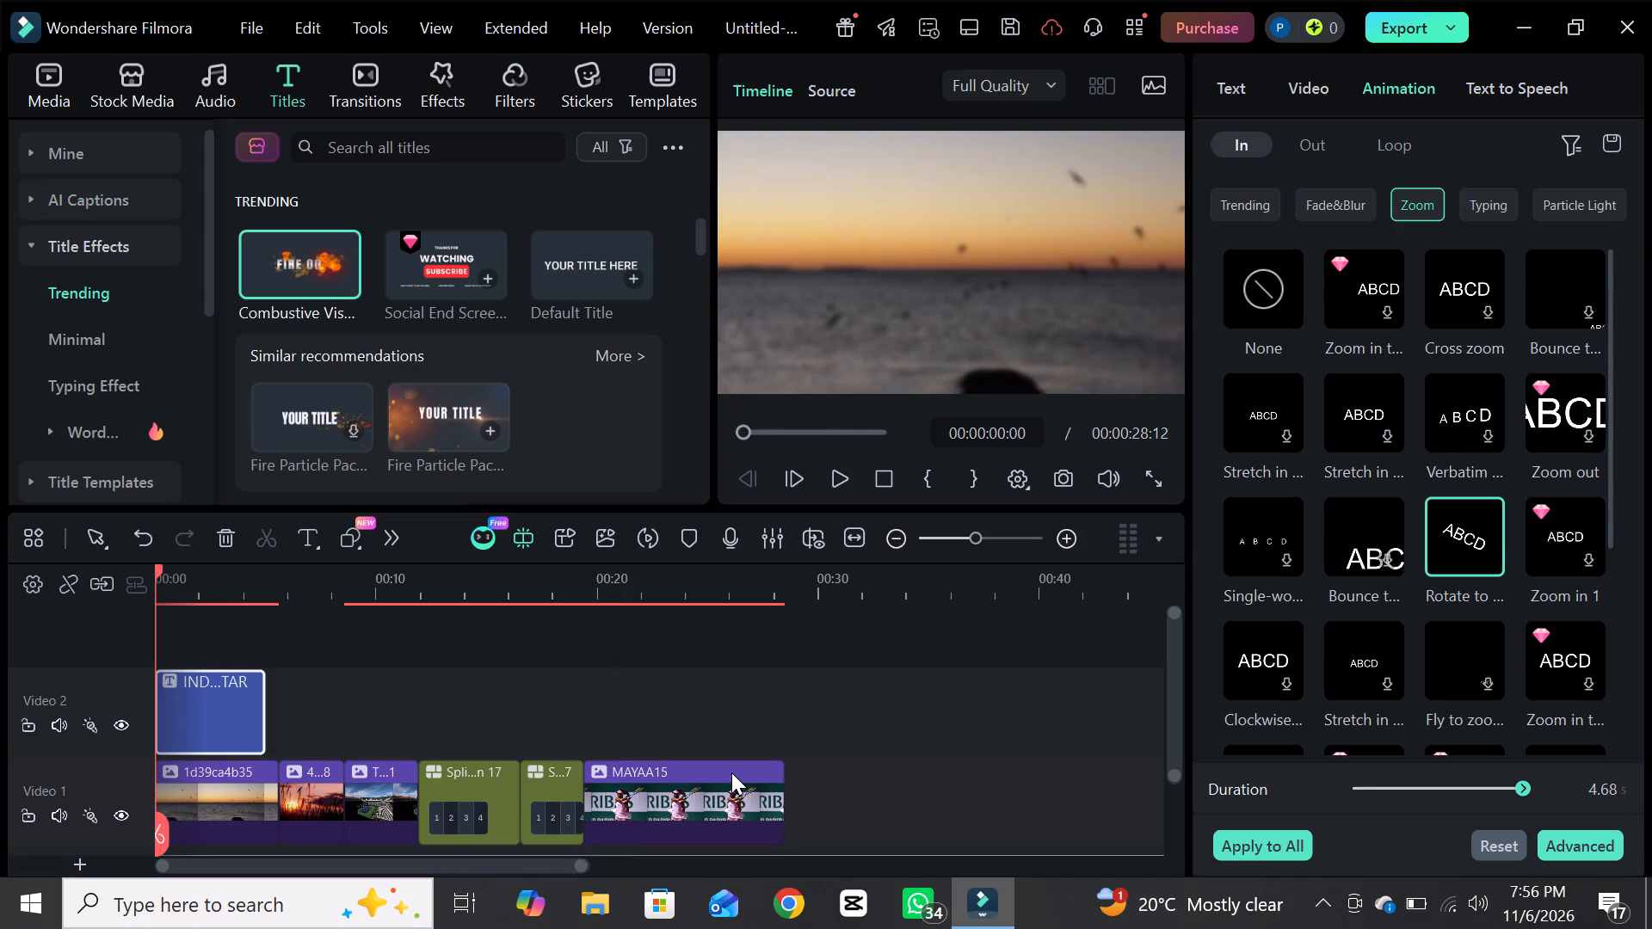
pyautogui.click(844, 484)
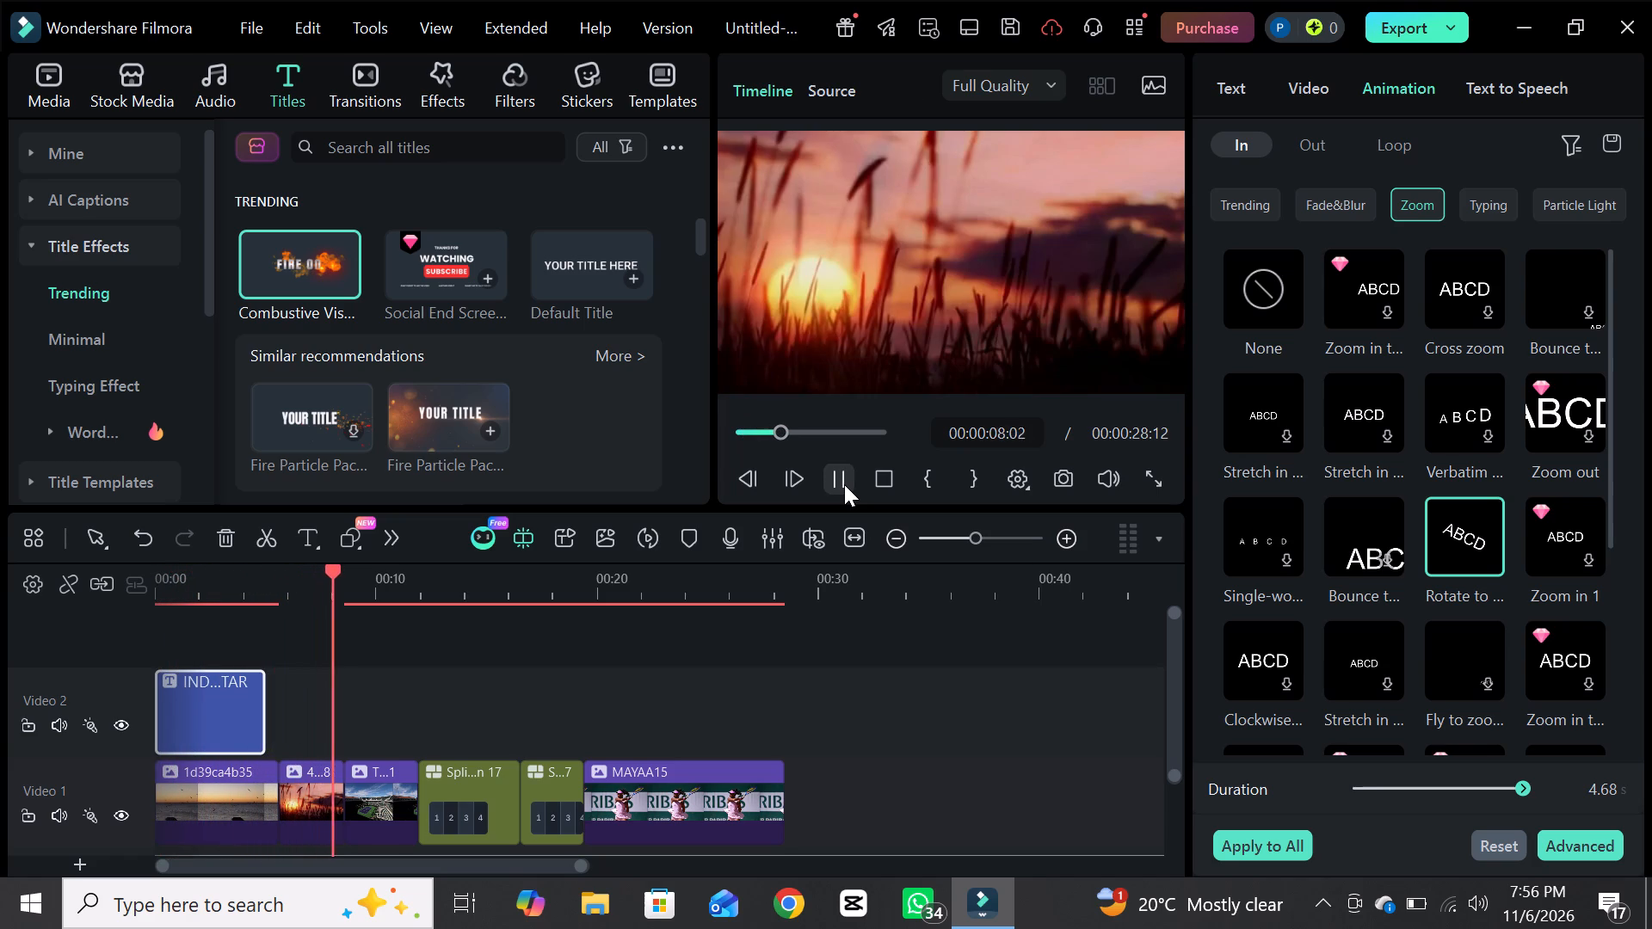
pyautogui.click(844, 484)
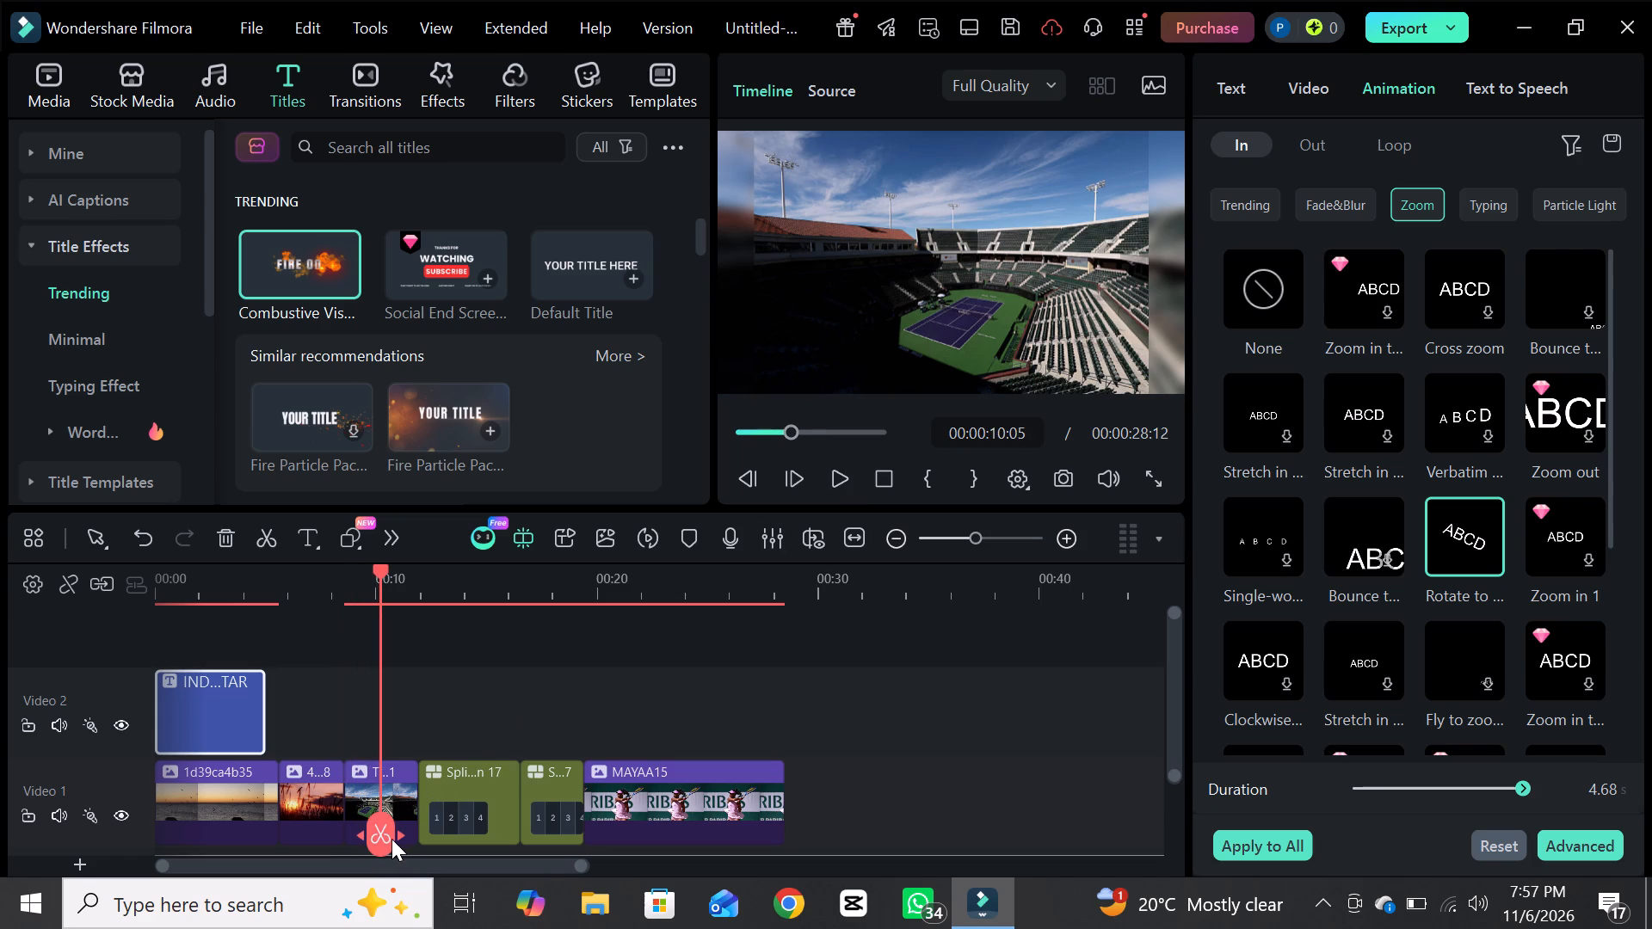
pyautogui.moveTo(391, 839); pyautogui.dragTo(158, 883)
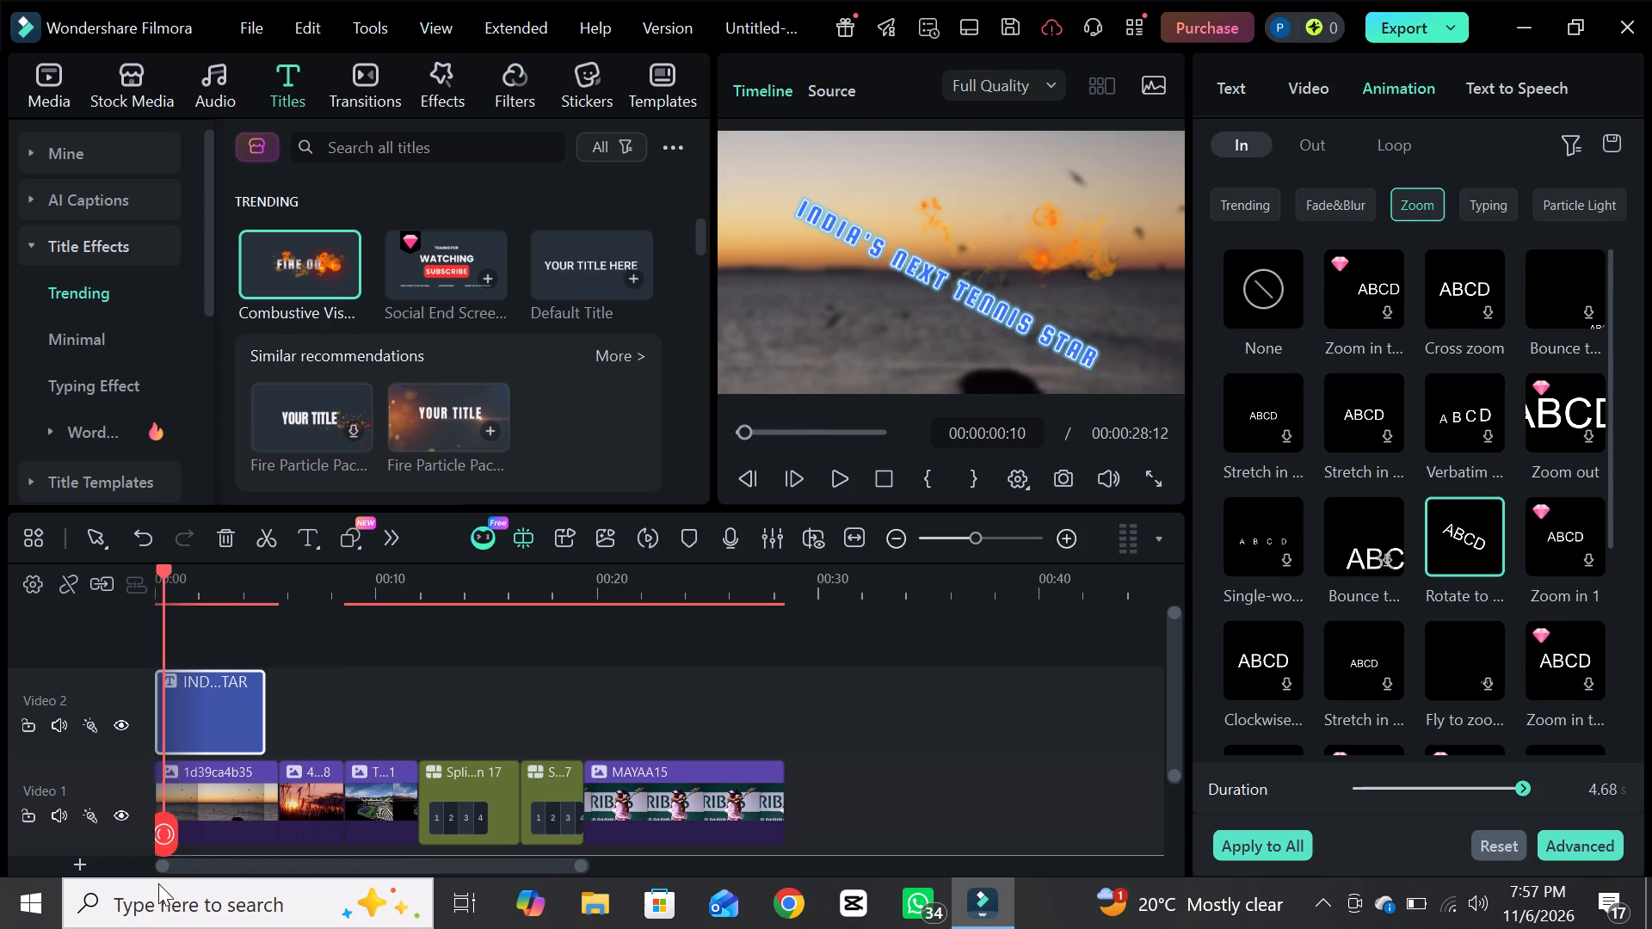
pyautogui.moveTo(158, 883); pyautogui.dragTo(157, 883)
pyautogui.click(841, 488)
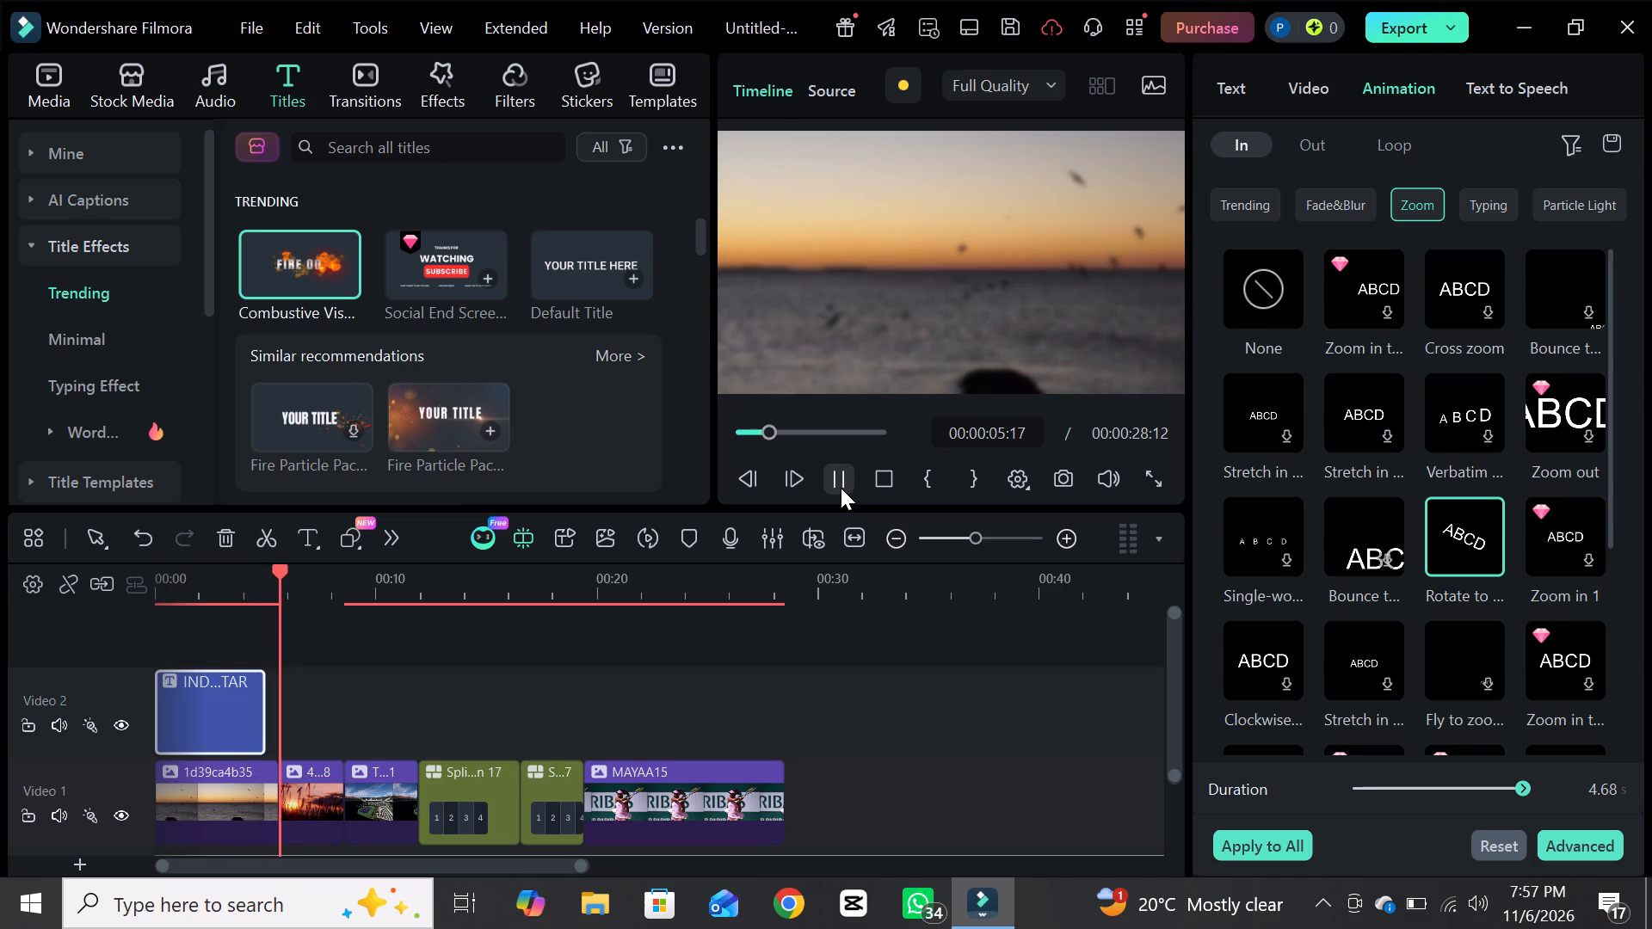
pyautogui.click(841, 488)
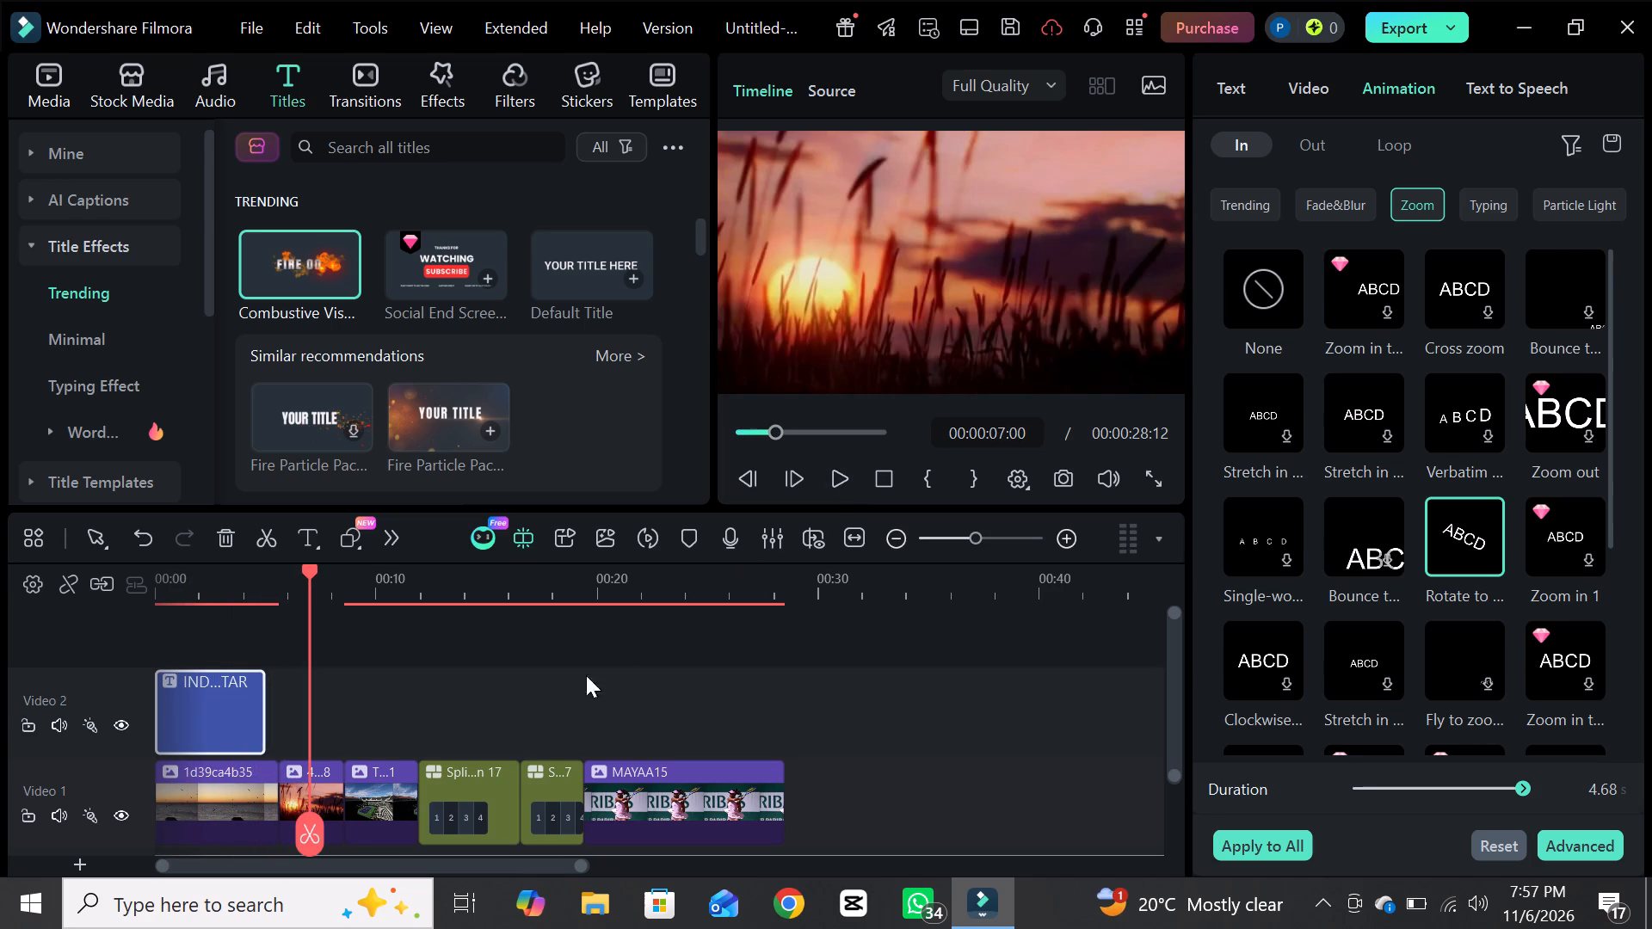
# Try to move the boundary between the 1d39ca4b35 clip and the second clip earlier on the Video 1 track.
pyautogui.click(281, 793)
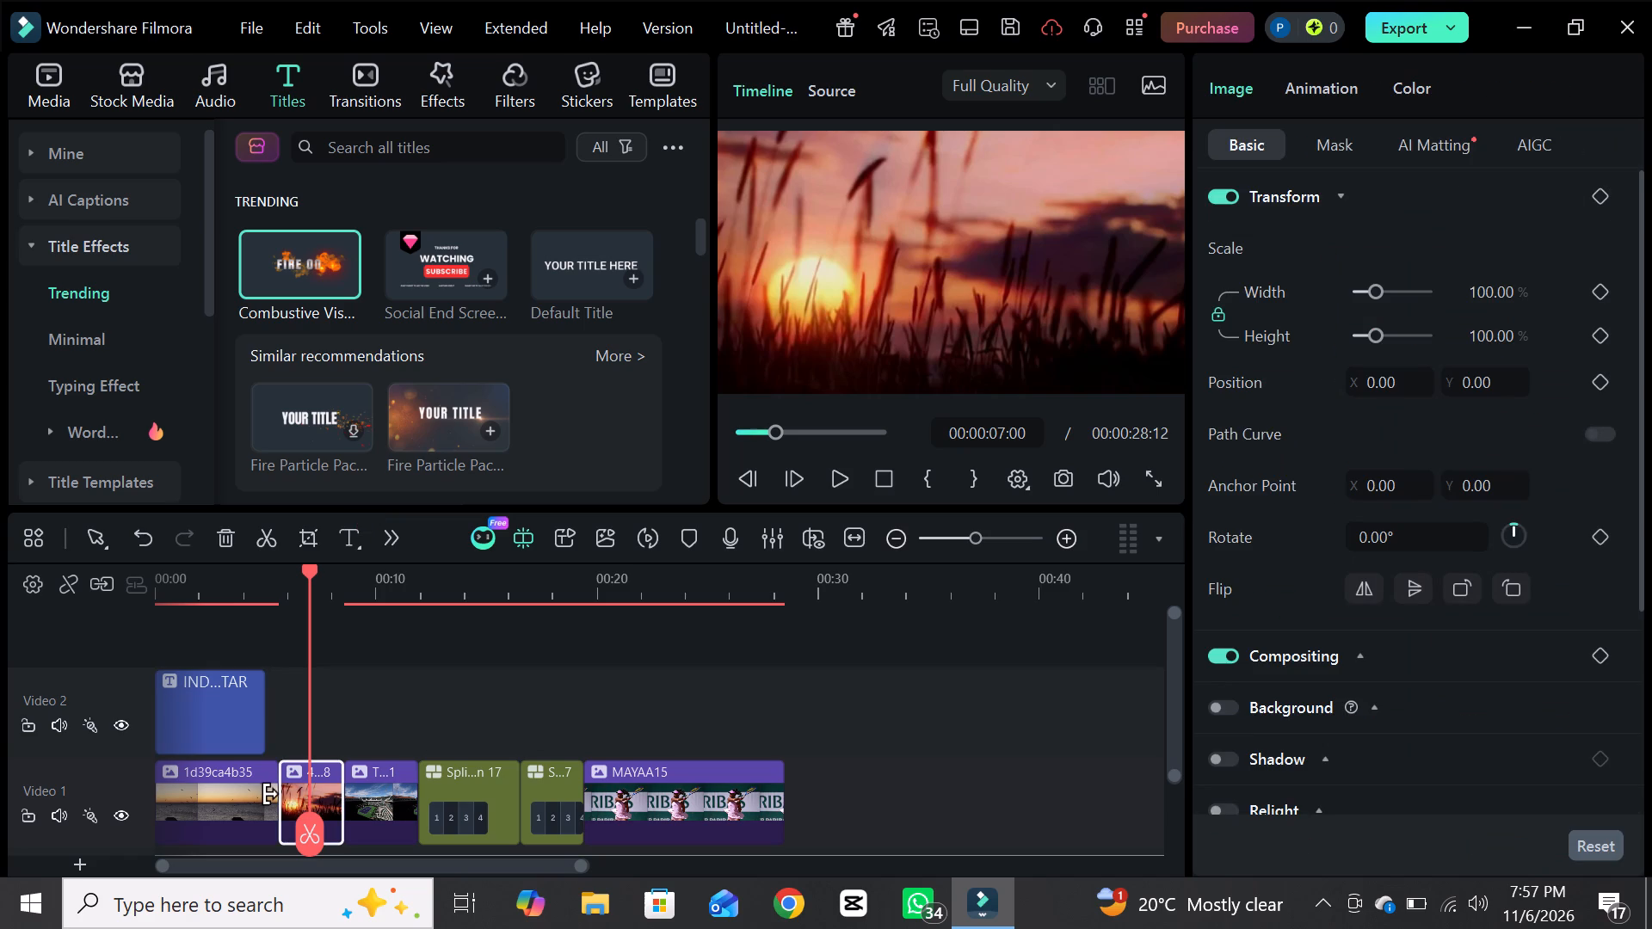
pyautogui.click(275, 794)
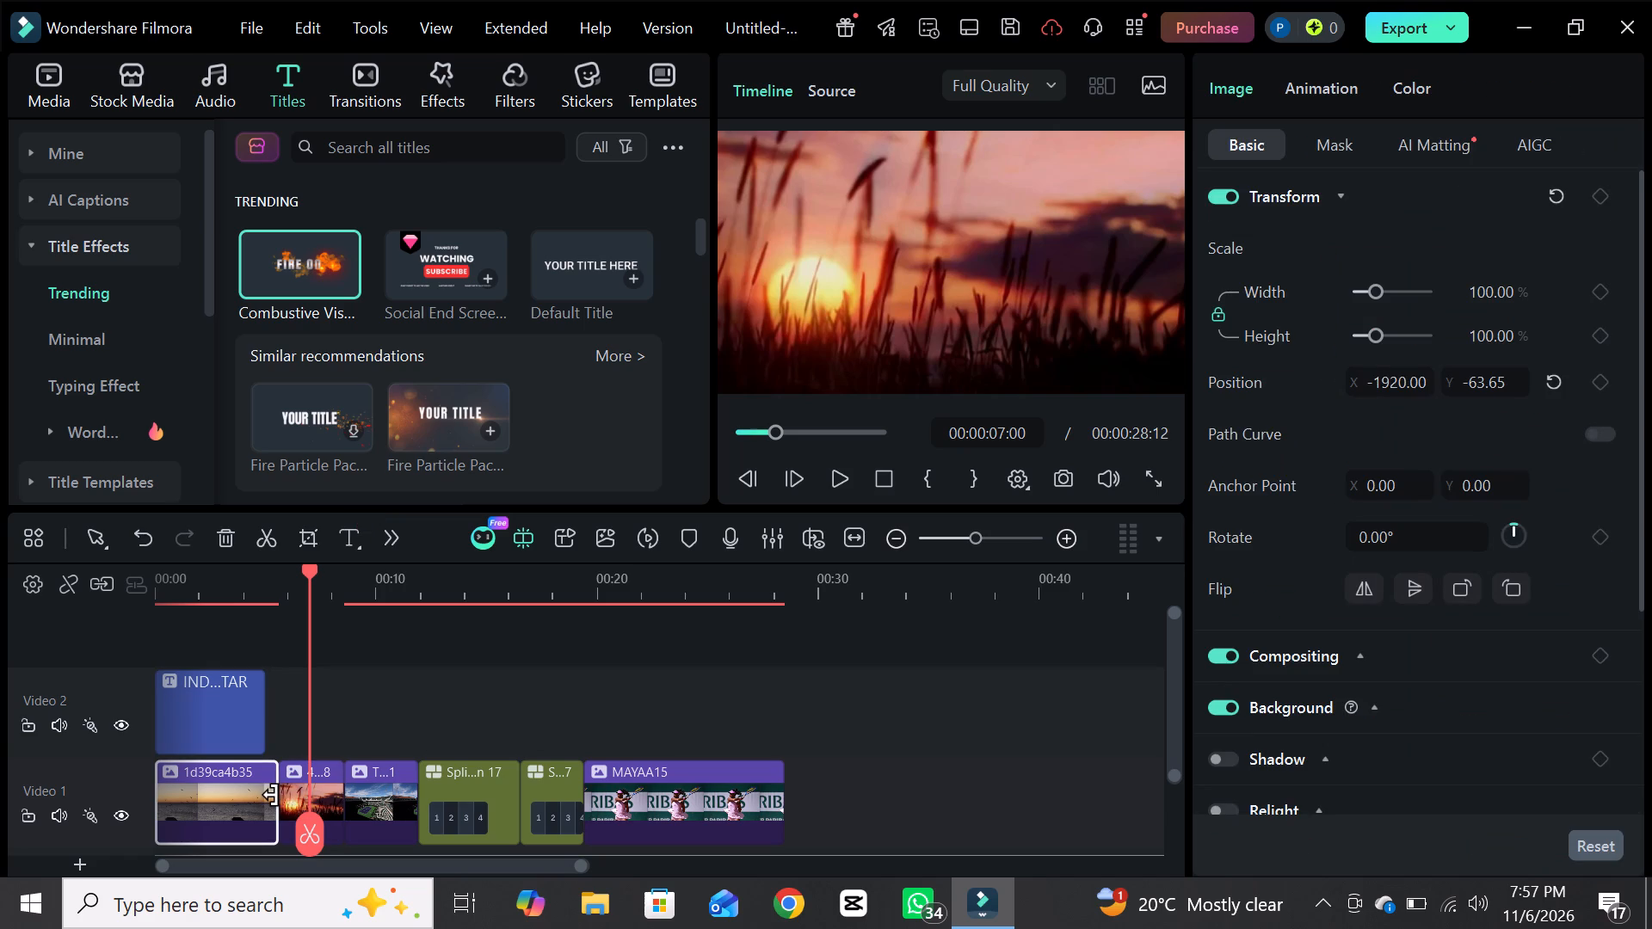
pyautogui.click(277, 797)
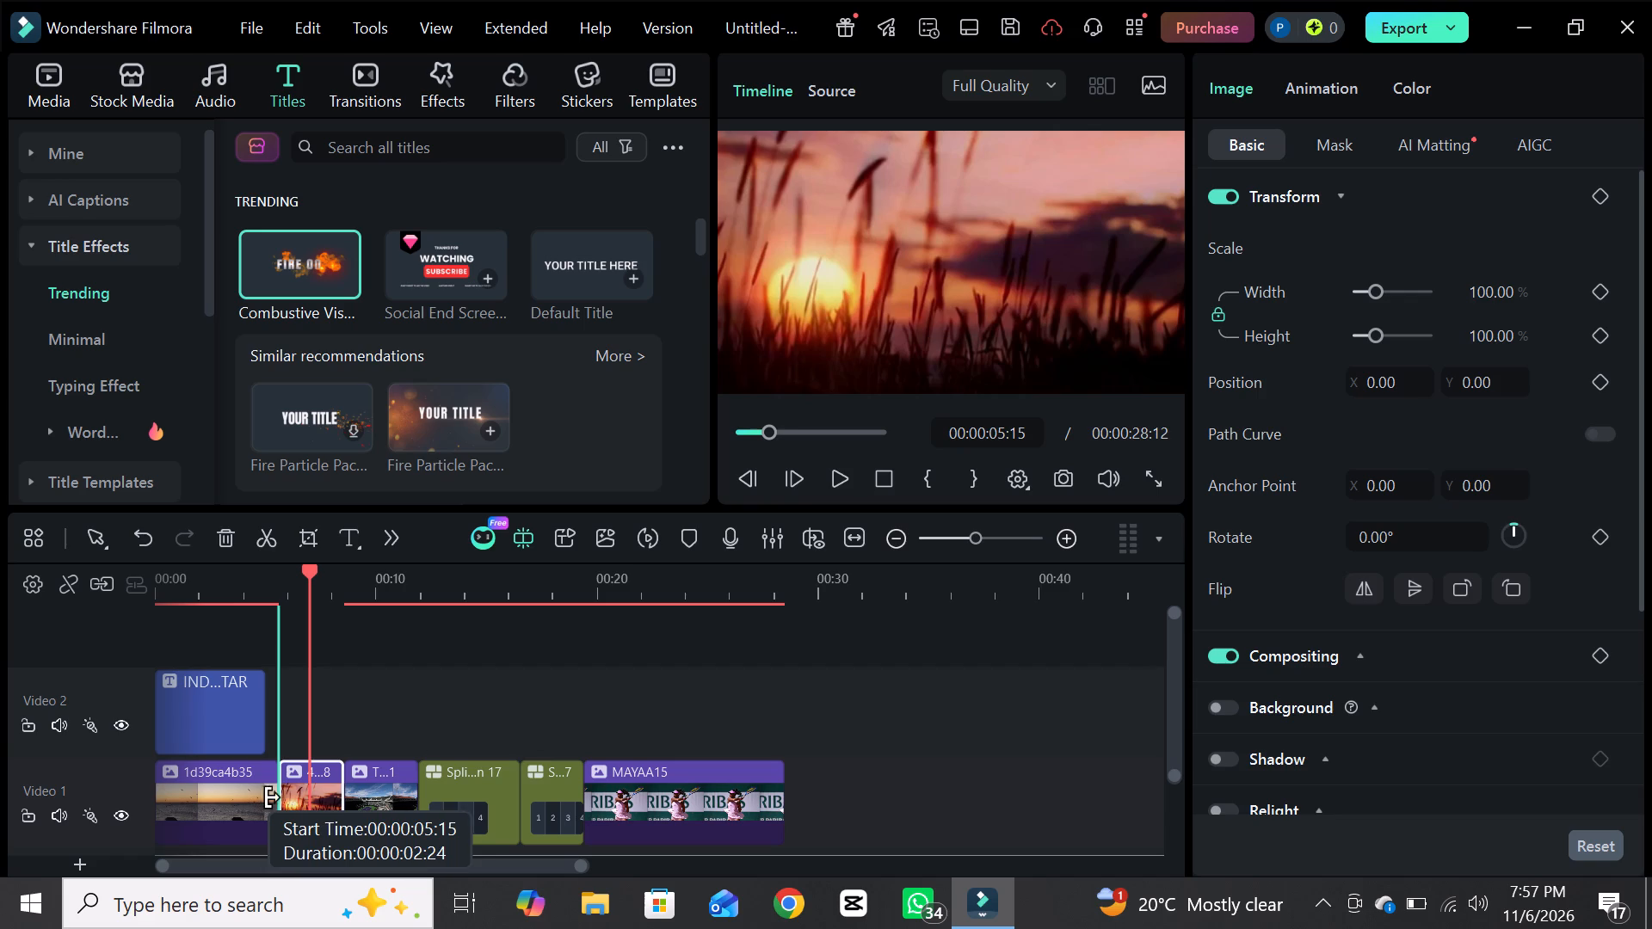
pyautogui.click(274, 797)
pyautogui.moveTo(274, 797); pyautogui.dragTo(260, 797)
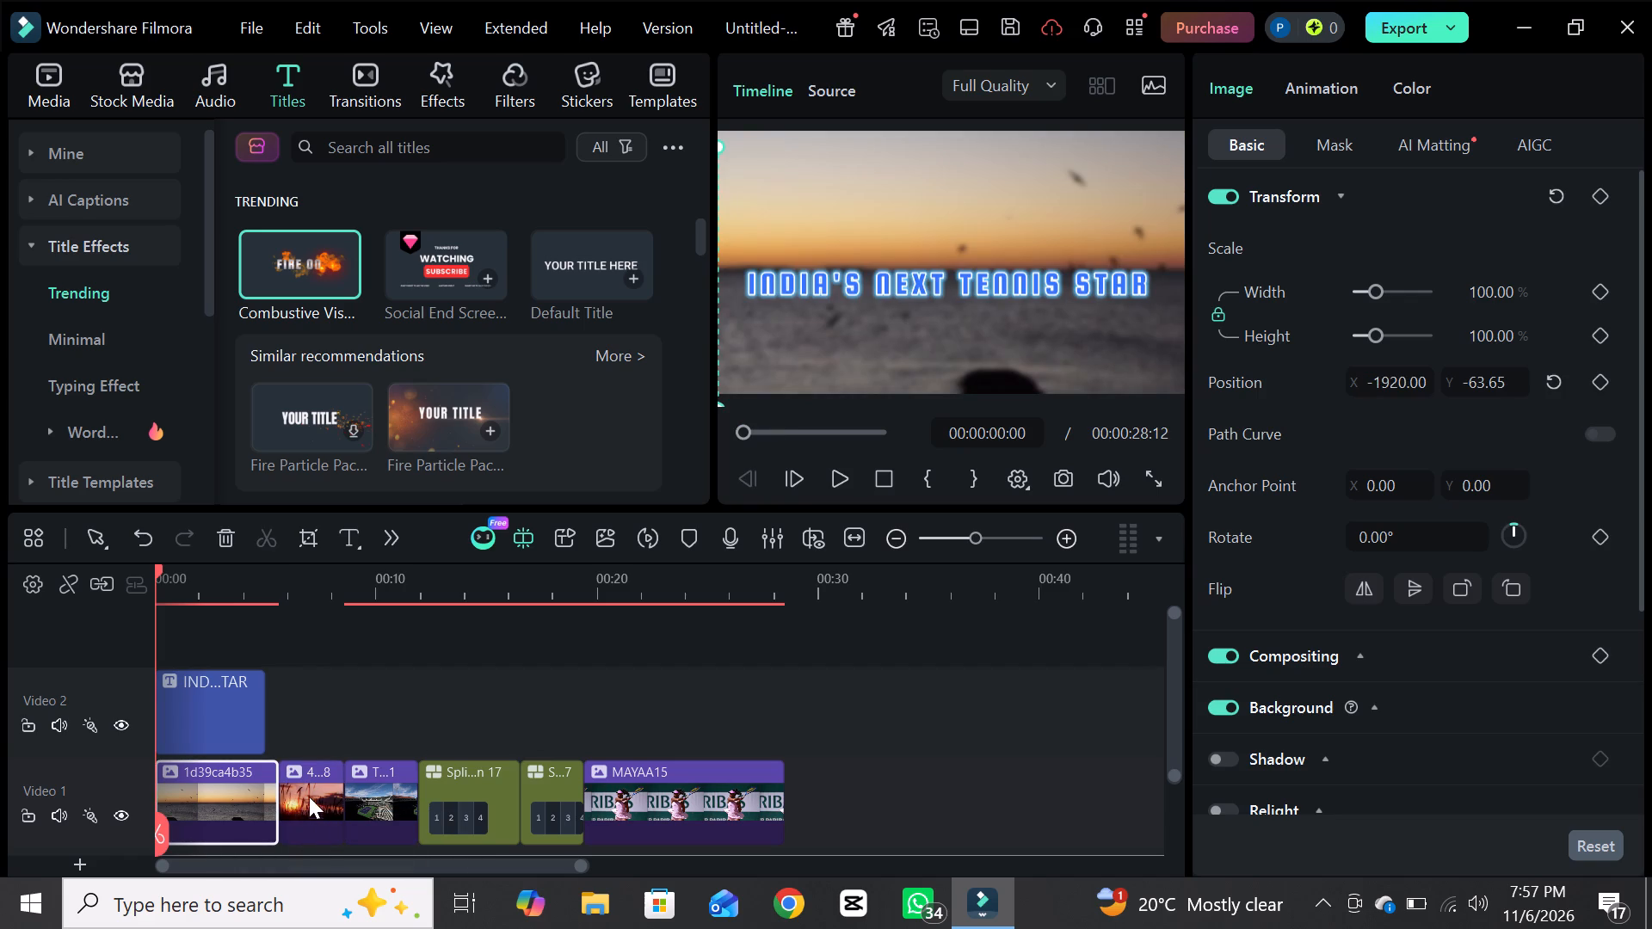
# Shorten the end of the second clip, the sunset grass image on Video 1, to about 00:00:07:14.
pyautogui.moveTo(342, 789); pyautogui.dragTo(329, 789)
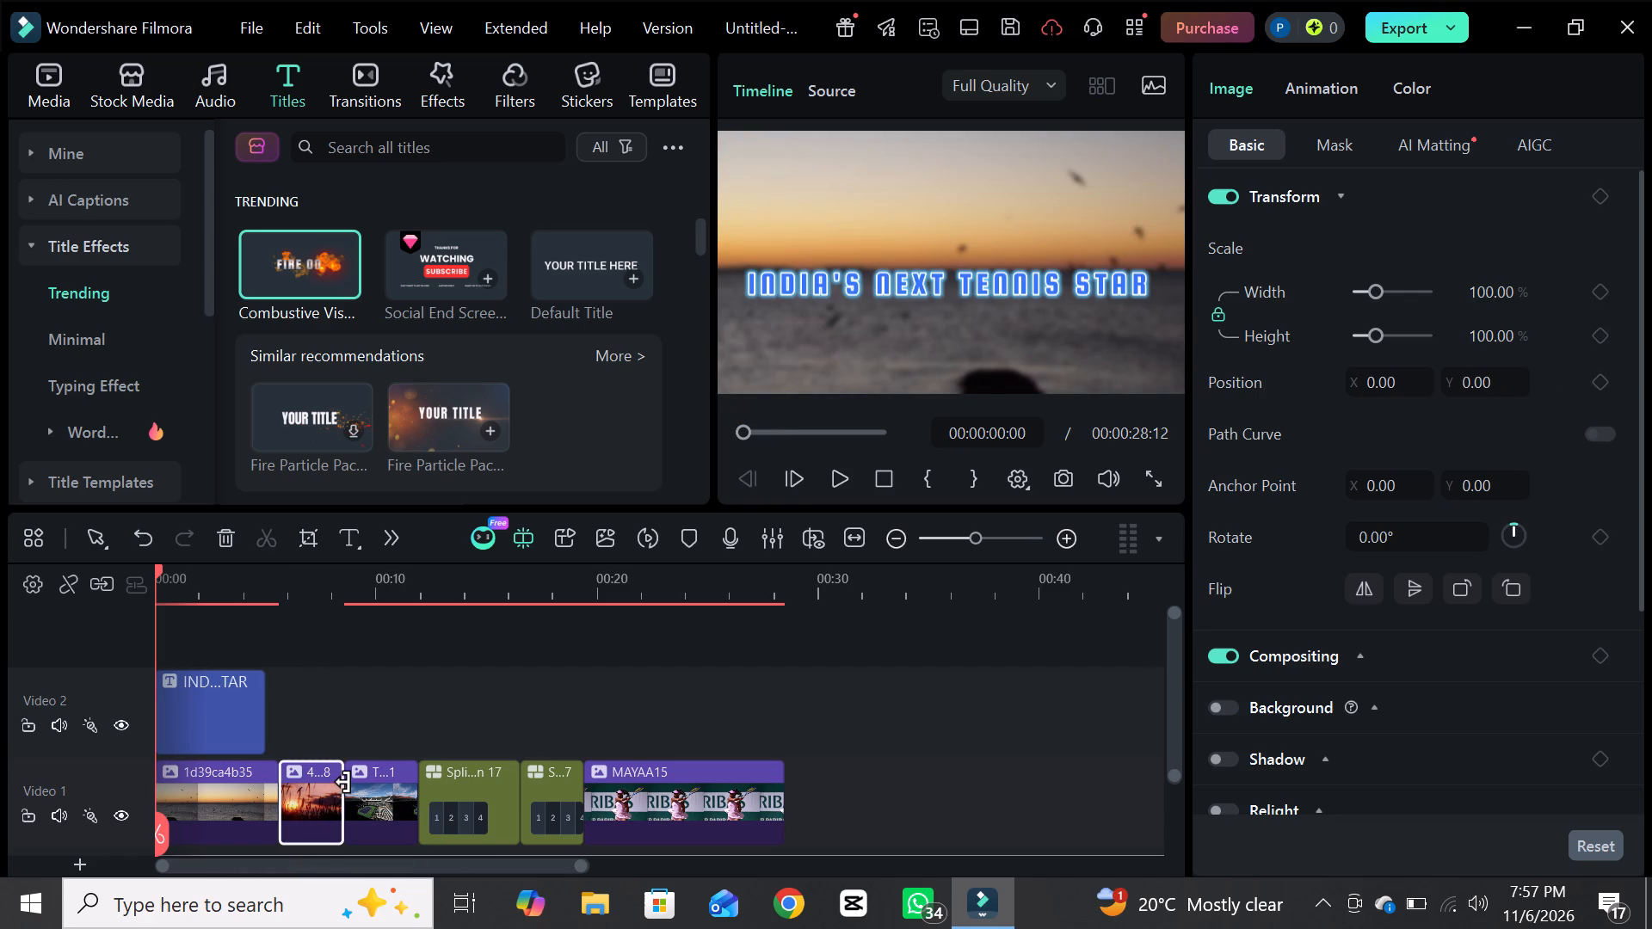
pyautogui.moveTo(343, 782); pyautogui.dragTo(322, 782)
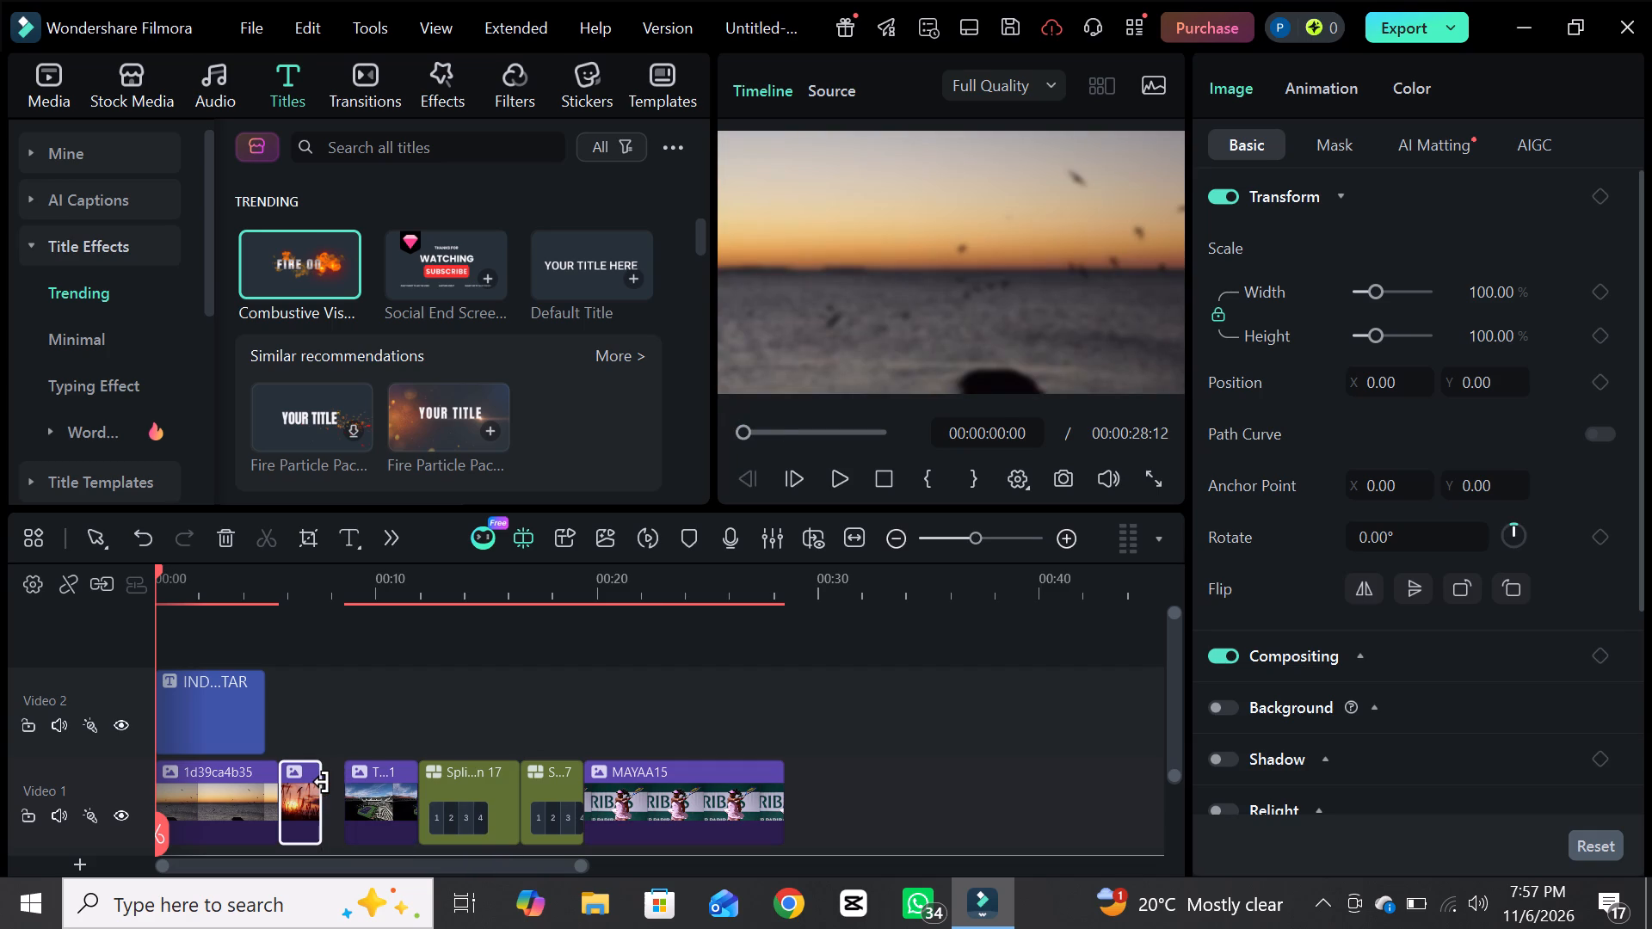
pyautogui.doubleClick(278, 791)
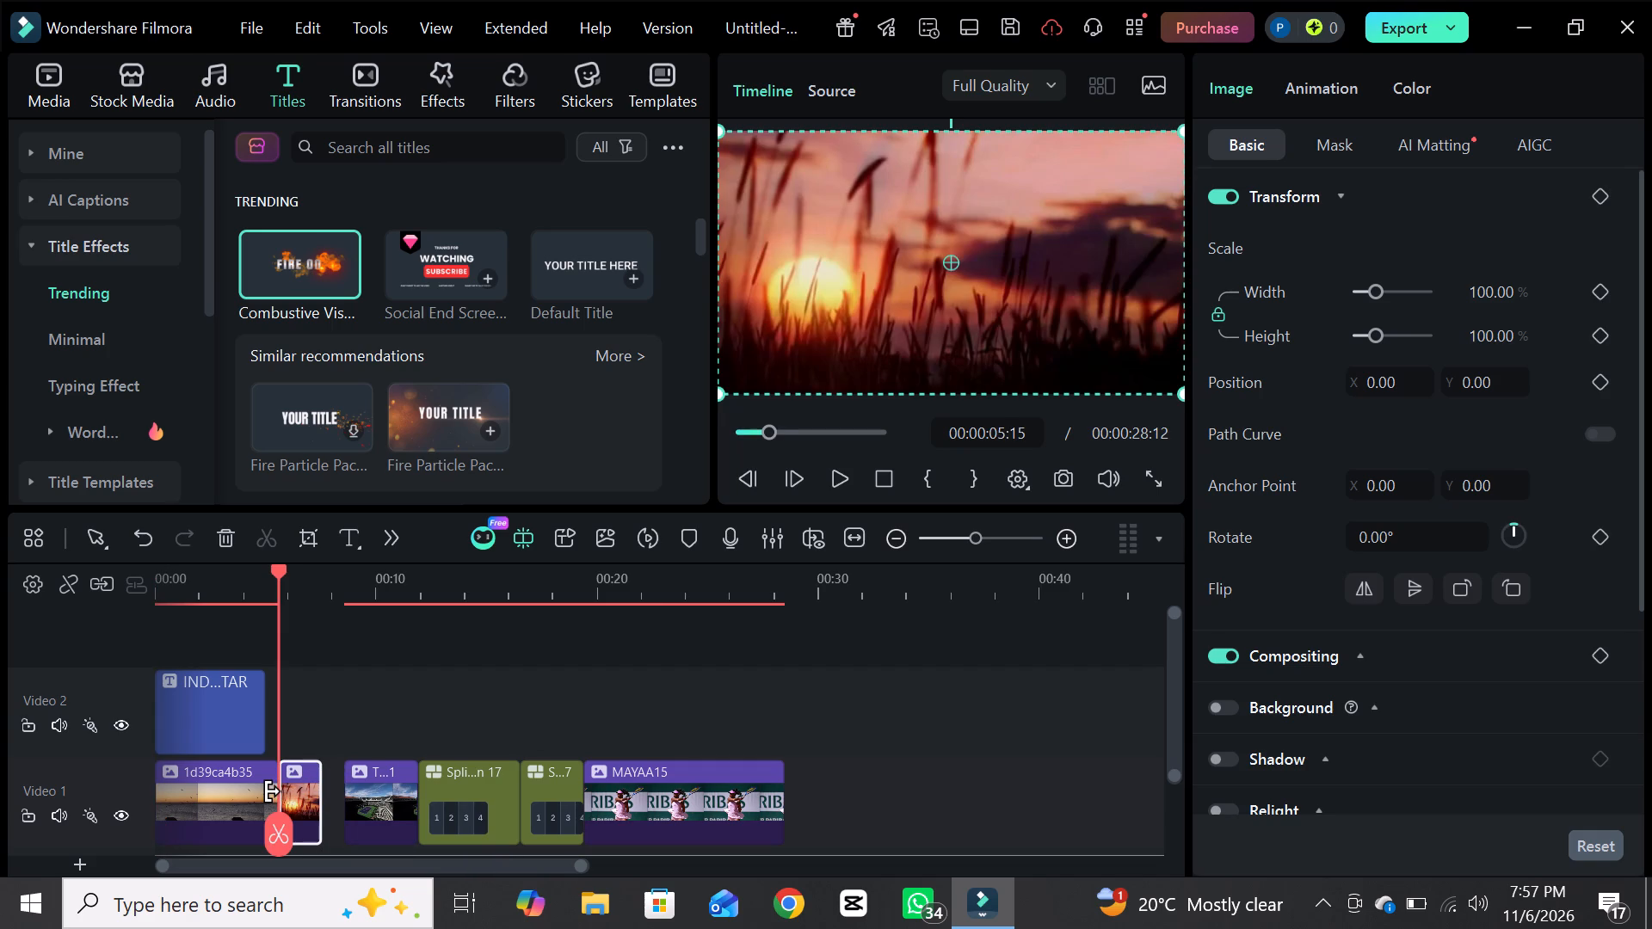
# Extend the start of the third clip, the tennis stadium image, back to 00:00:07:14 to close the gap on Video 1.
pyautogui.moveTo(347, 802); pyautogui.dragTo(310, 802)
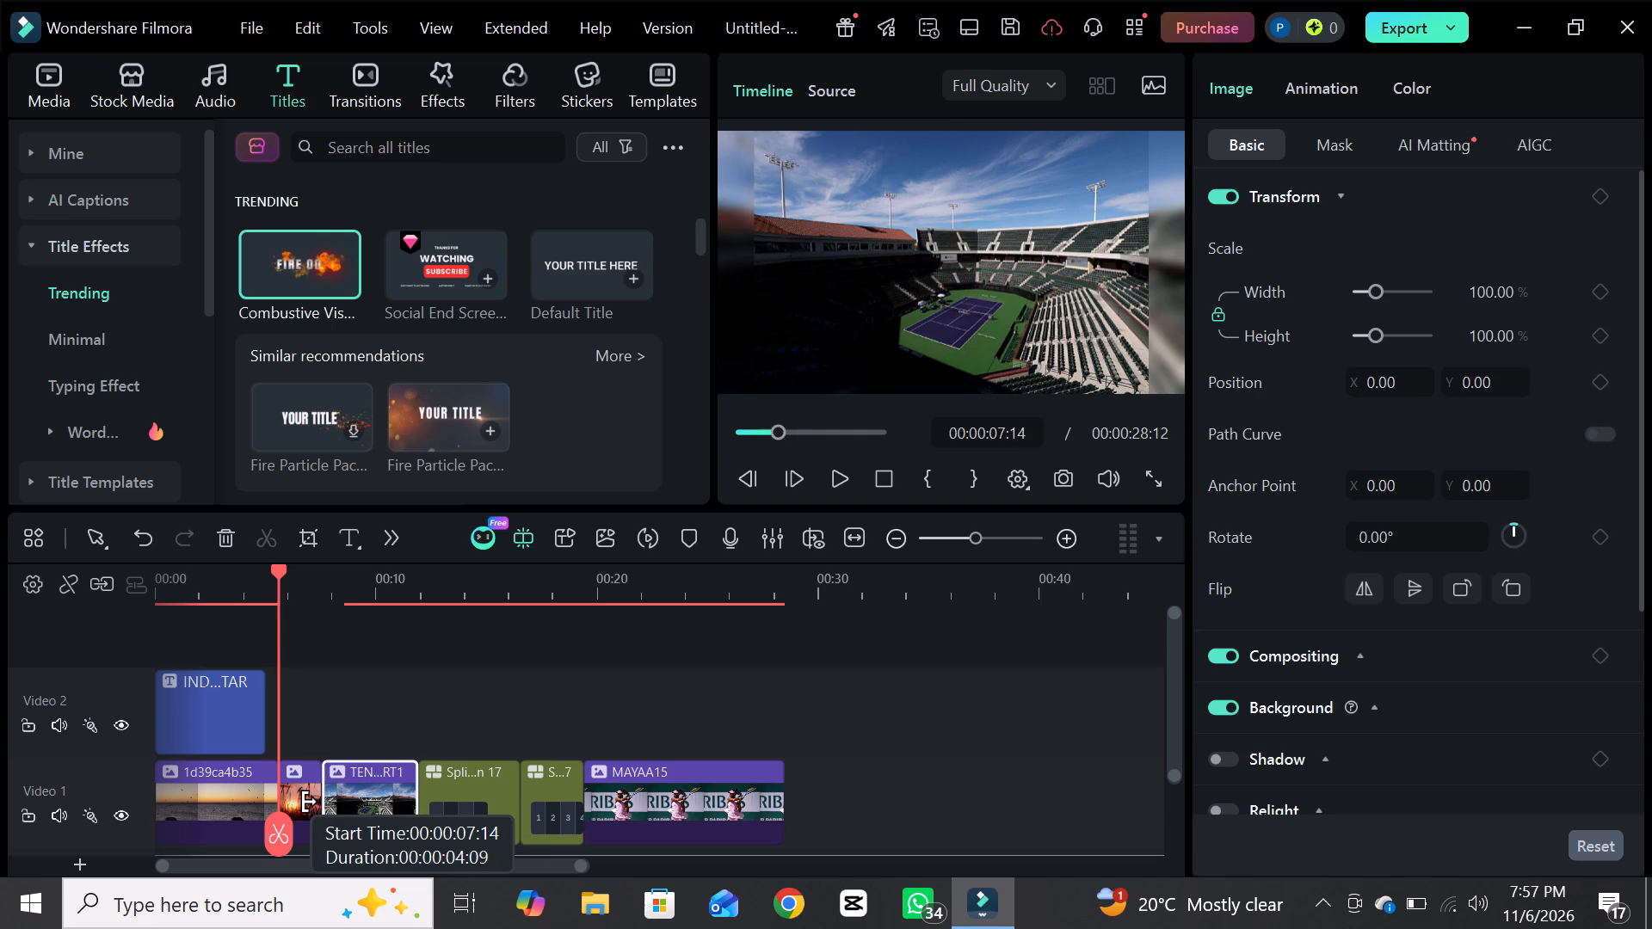
pyautogui.moveTo(310, 802); pyautogui.dragTo(310, 800)
# Scrub from the start of the timeline to 00:00:05:00 to examine the title animation over the first clip.
pyautogui.moveTo(280, 825); pyautogui.dragTo(212, 819)
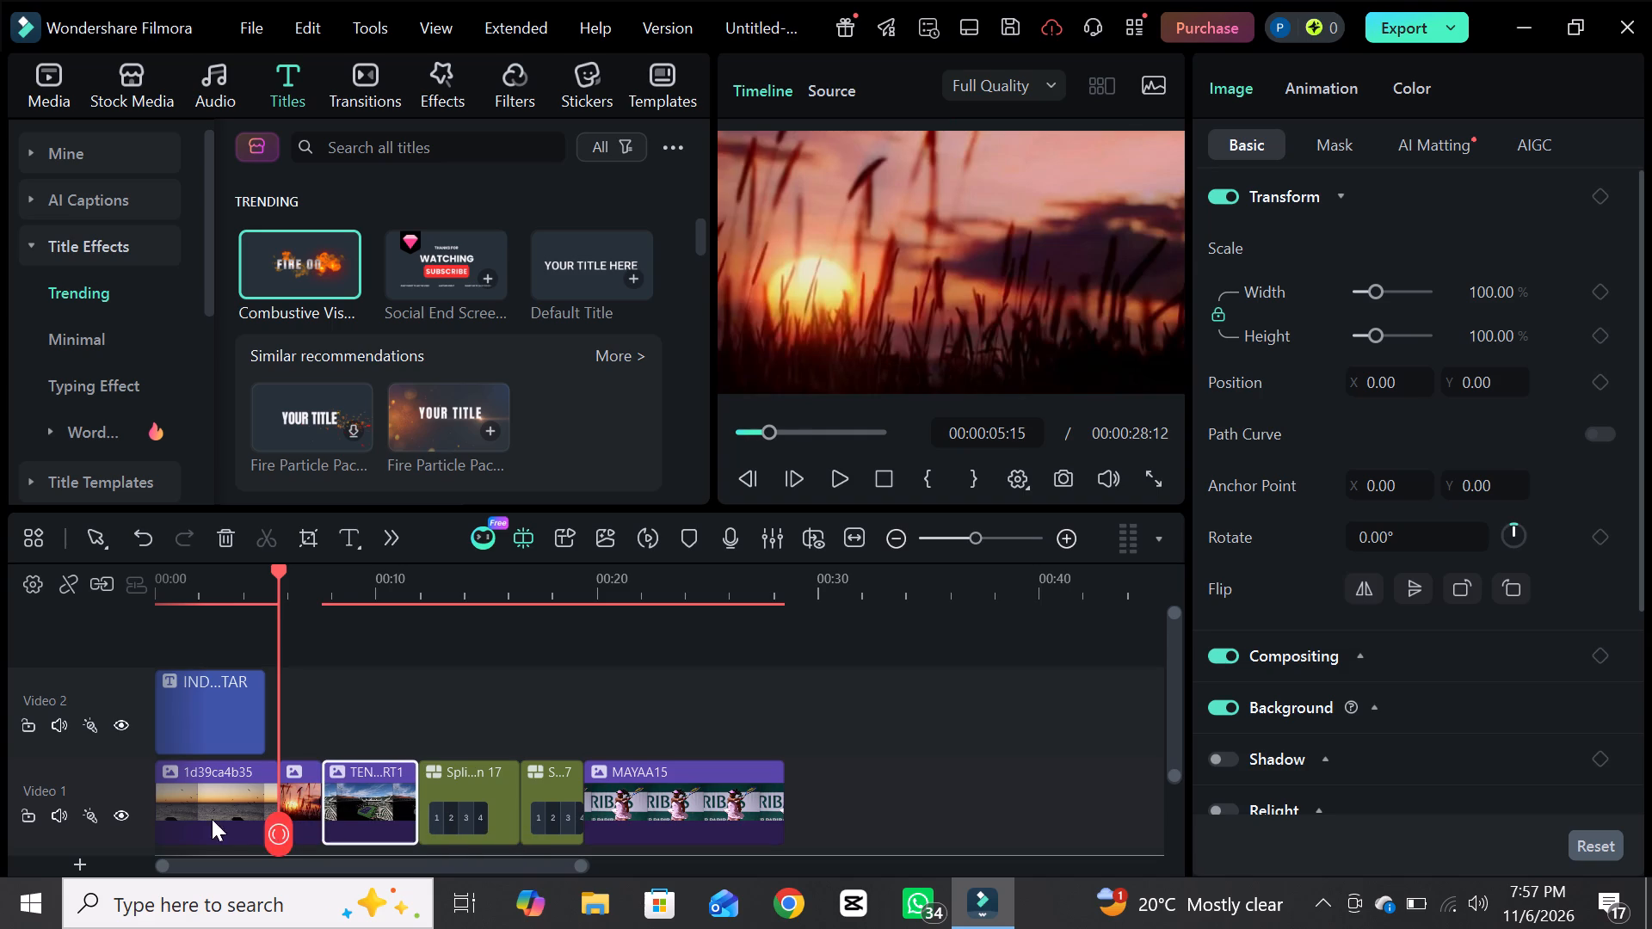
pyautogui.moveTo(212, 819); pyautogui.dragTo(147, 829)
pyautogui.moveTo(147, 829); pyautogui.dragTo(167, 832)
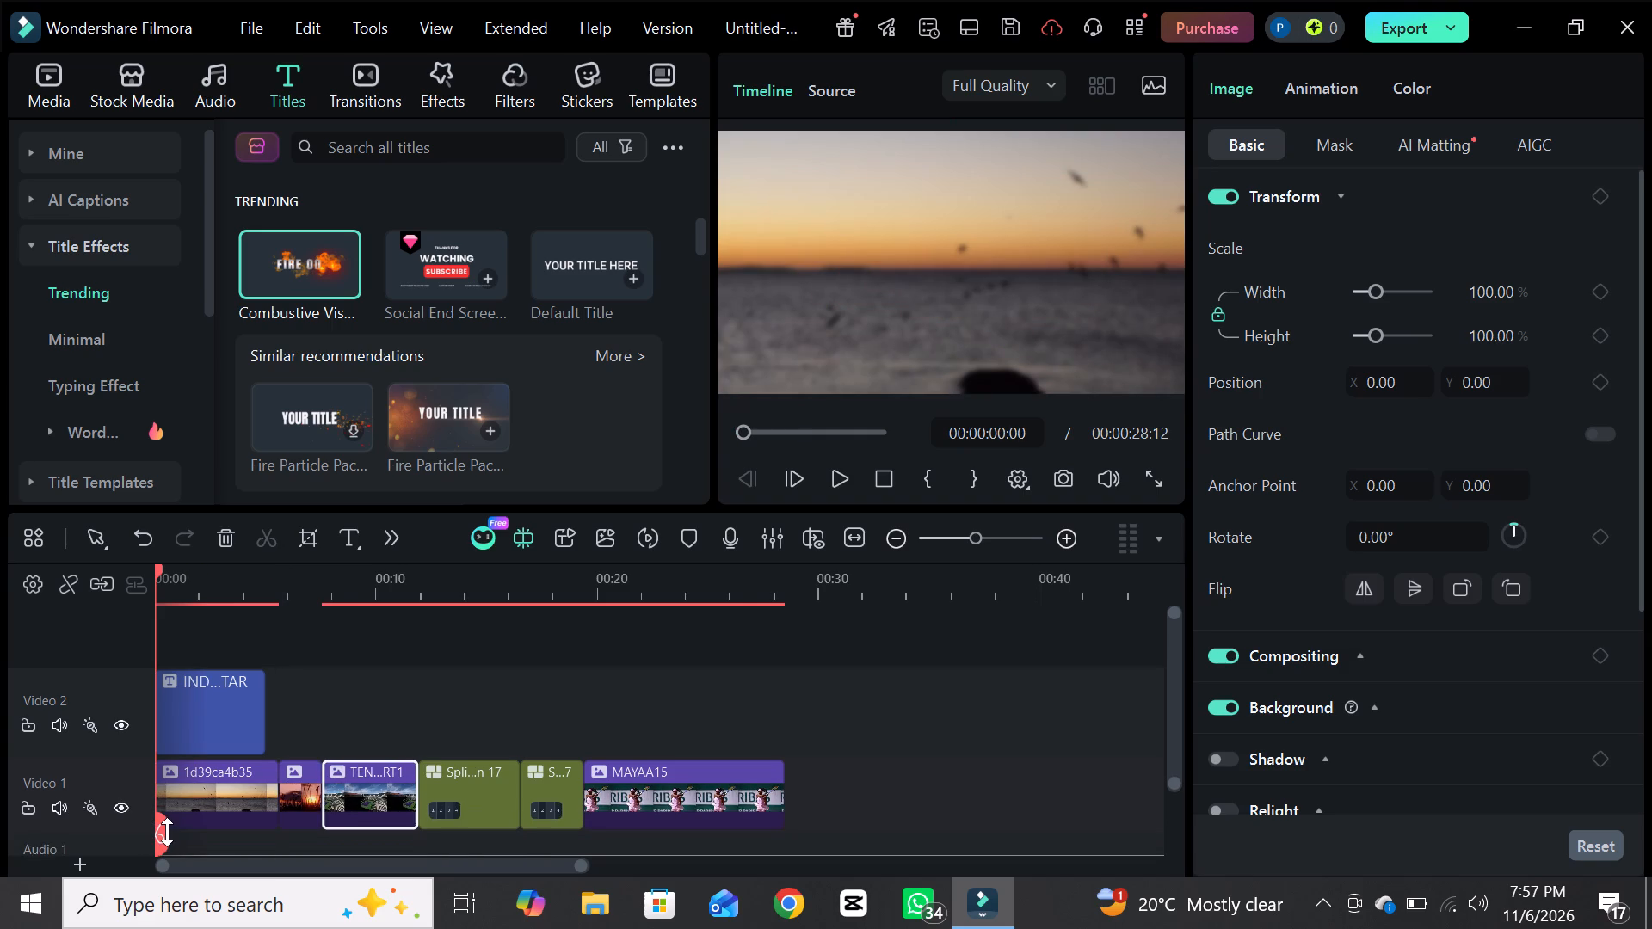
pyautogui.moveTo(167, 832); pyautogui.dragTo(156, 846)
pyautogui.moveTo(156, 835); pyautogui.dragTo(165, 835)
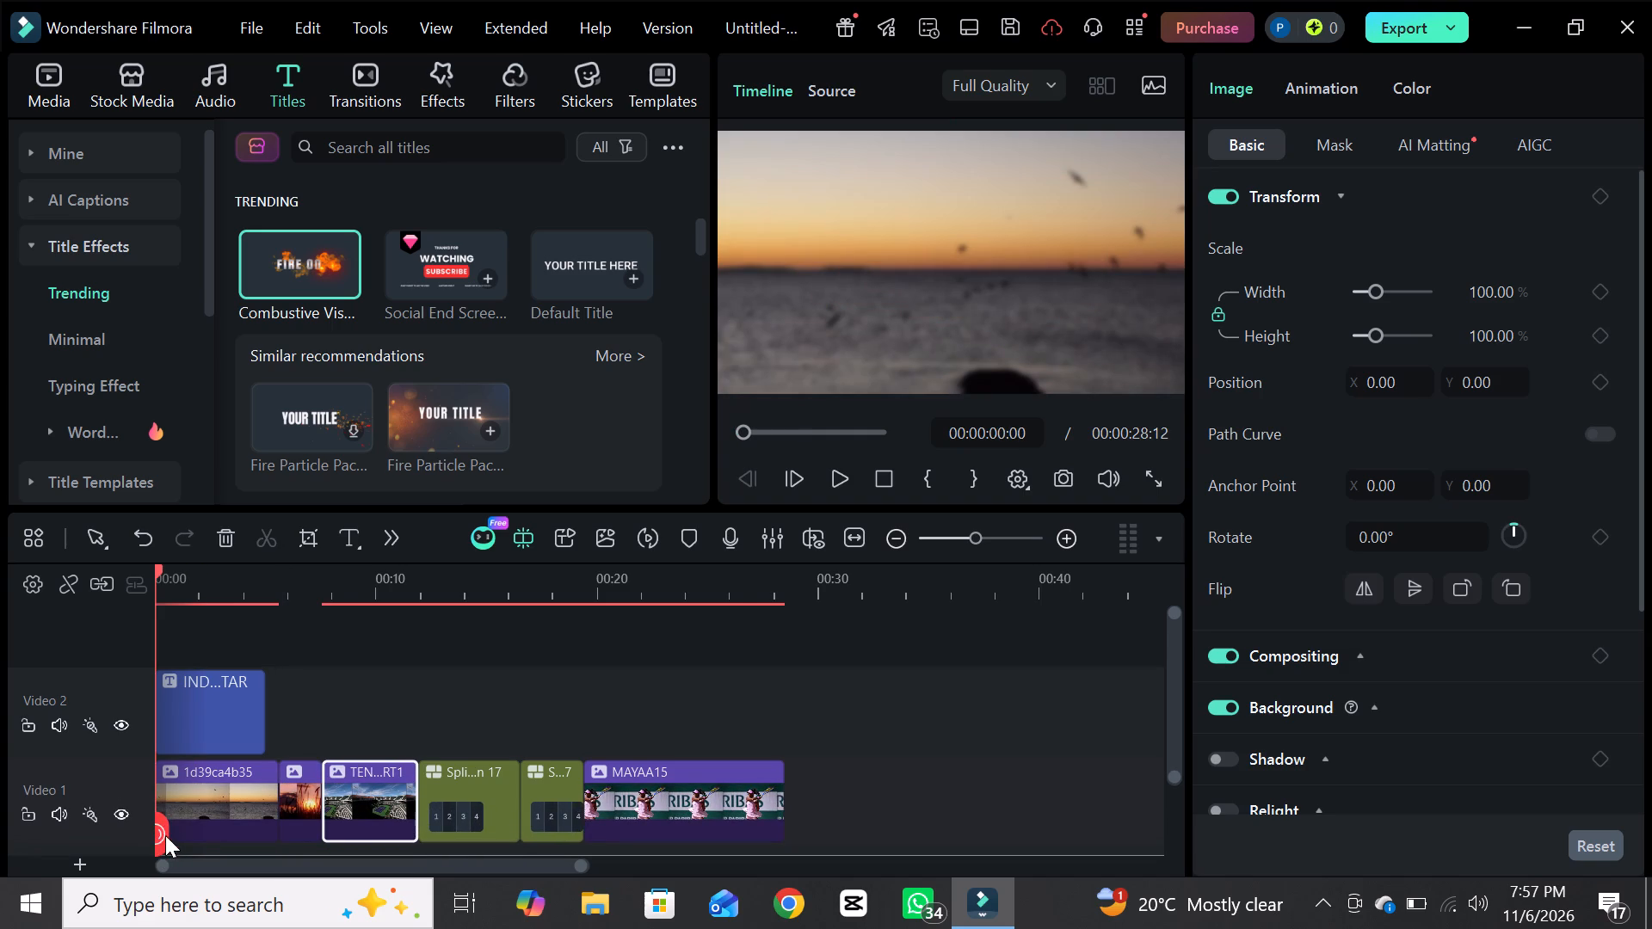
pyautogui.moveTo(165, 835); pyautogui.dragTo(220, 835)
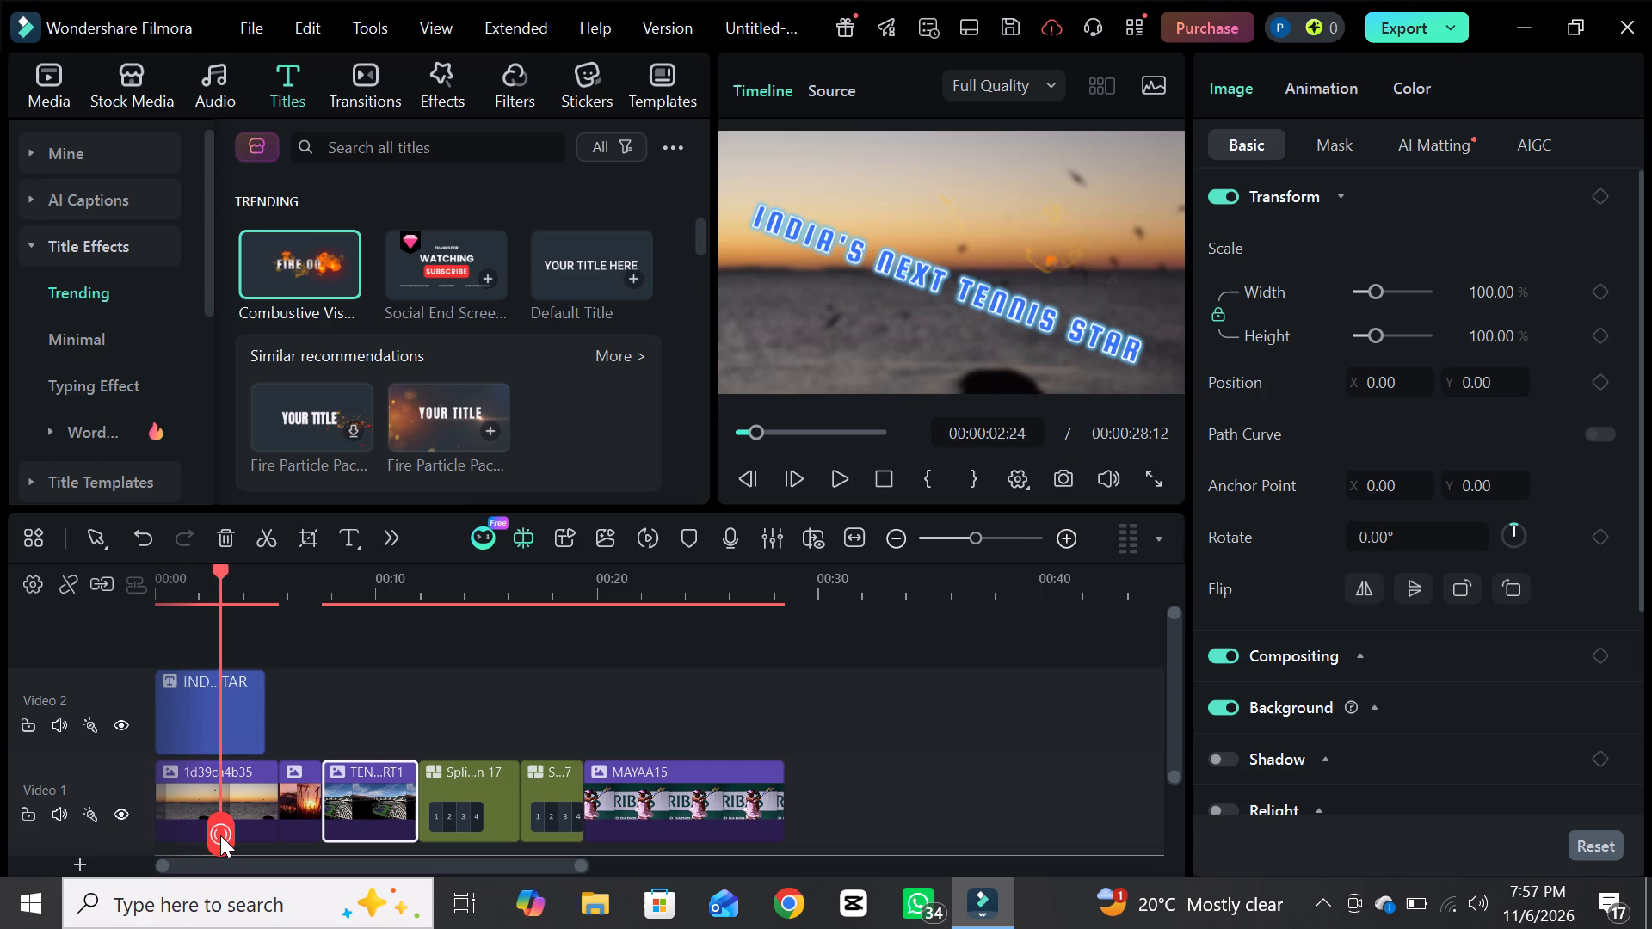
pyautogui.moveTo(220, 835); pyautogui.dragTo(238, 835)
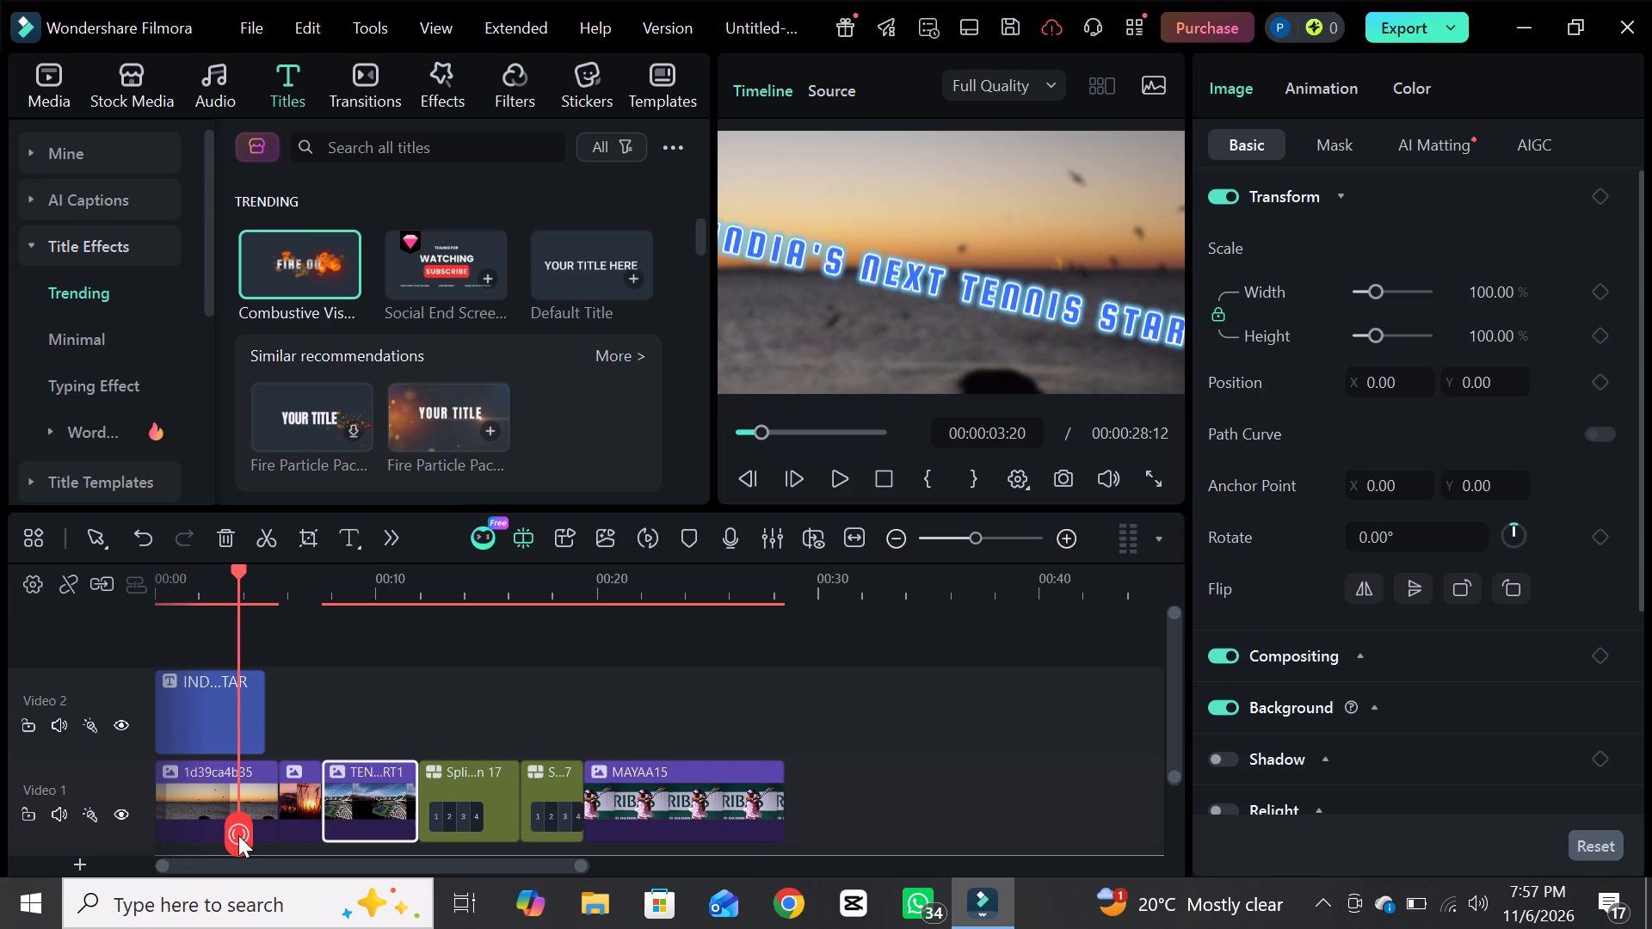
pyautogui.moveTo(238, 835); pyautogui.dragTo(243, 835)
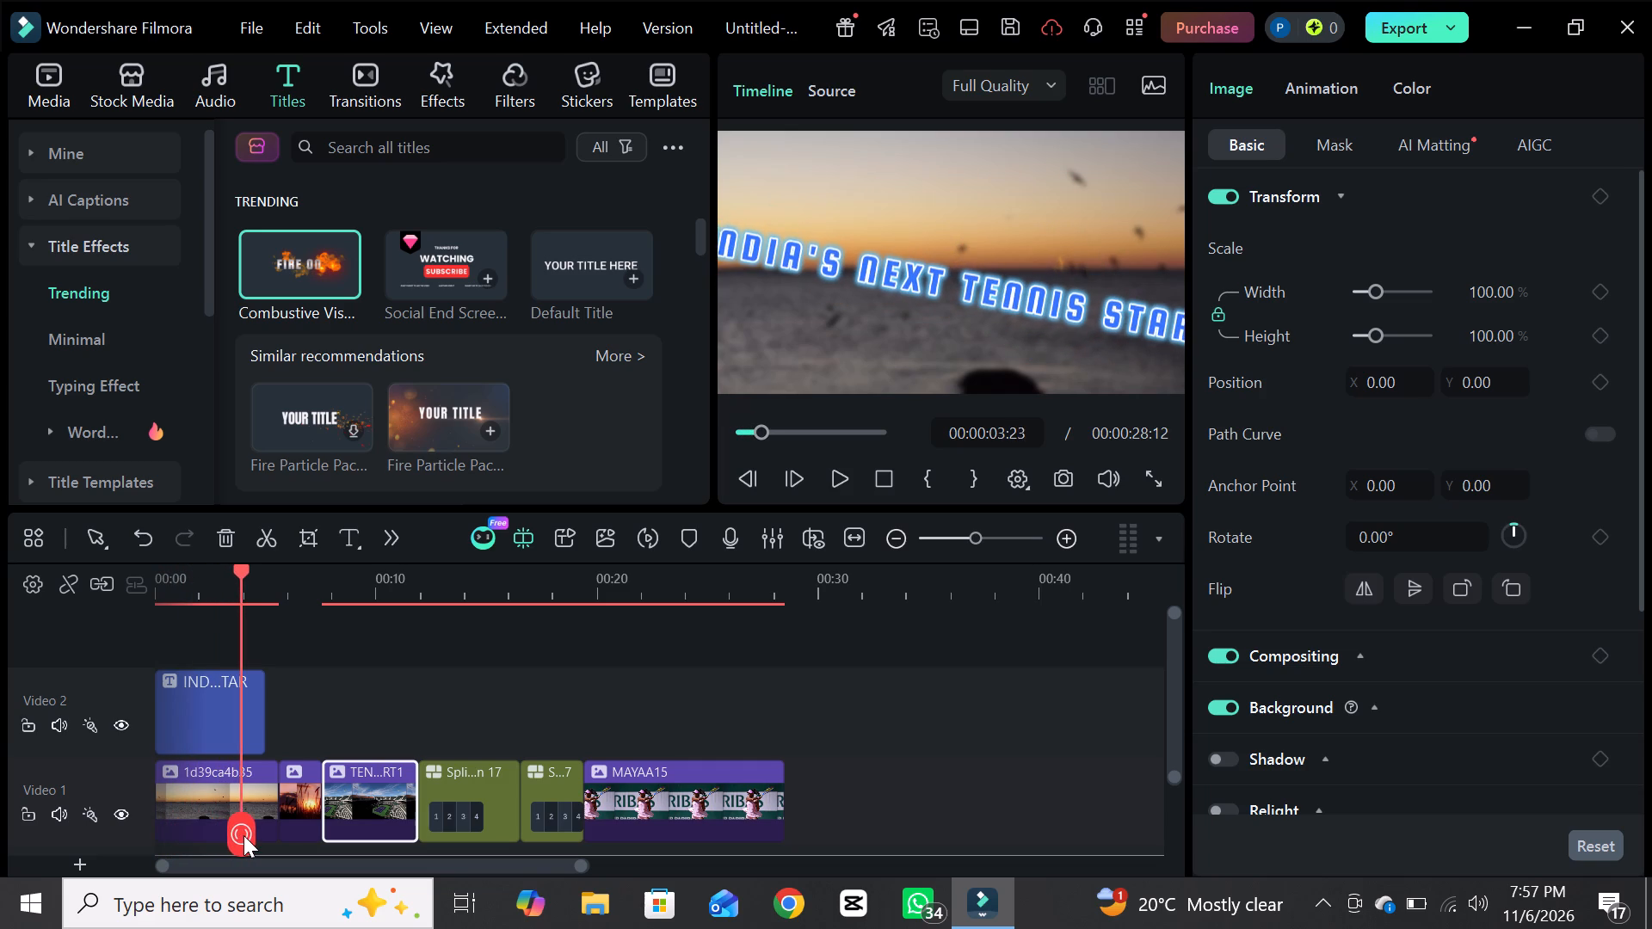
pyautogui.moveTo(243, 835); pyautogui.dragTo(250, 837)
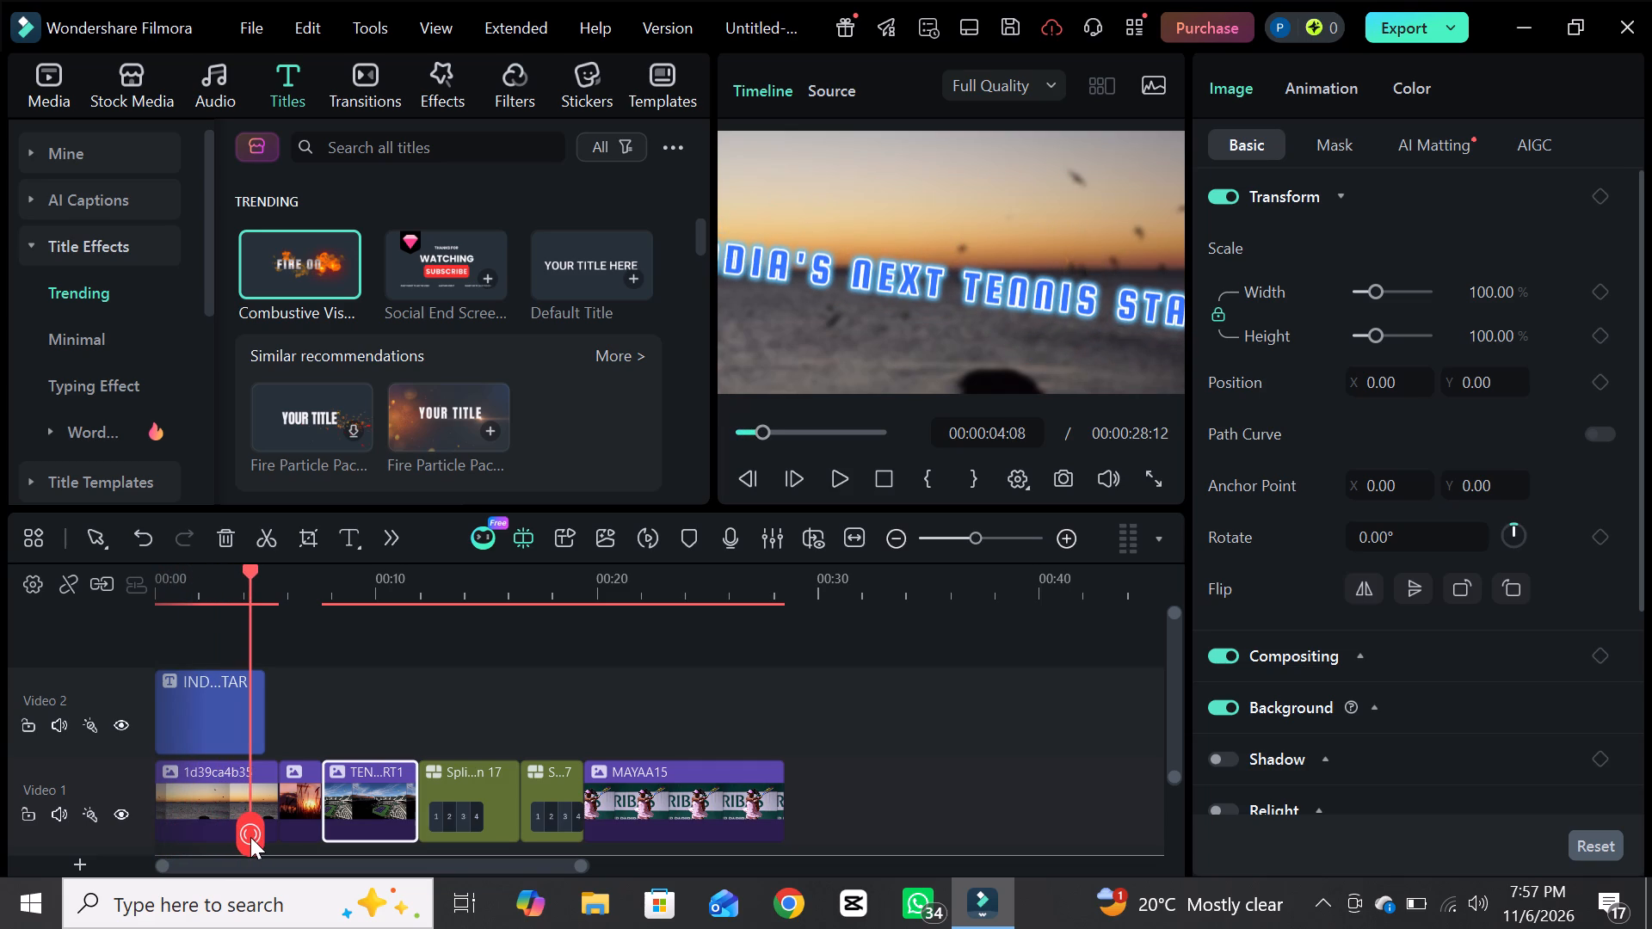
pyautogui.moveTo(250, 837); pyautogui.dragTo(259, 839)
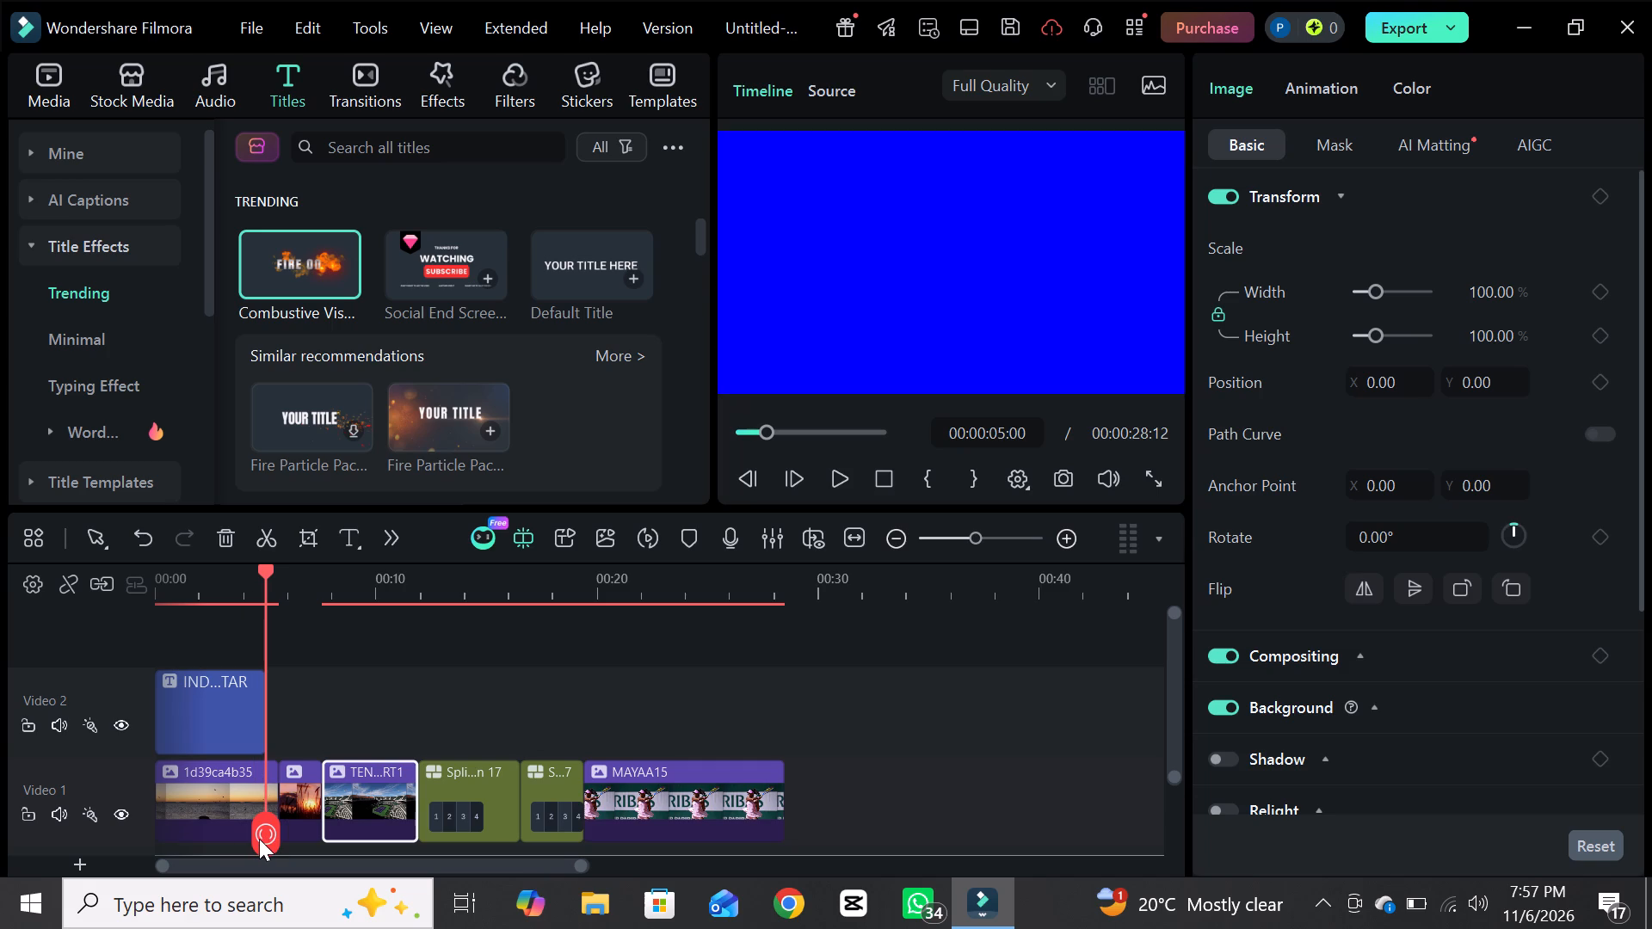
pyautogui.moveTo(259, 839); pyautogui.dragTo(259, 841)
# Add the trending 3D Ball transition to the end of the 1d39ca4b35 clip on Video 1.
pyautogui.click(373, 88)
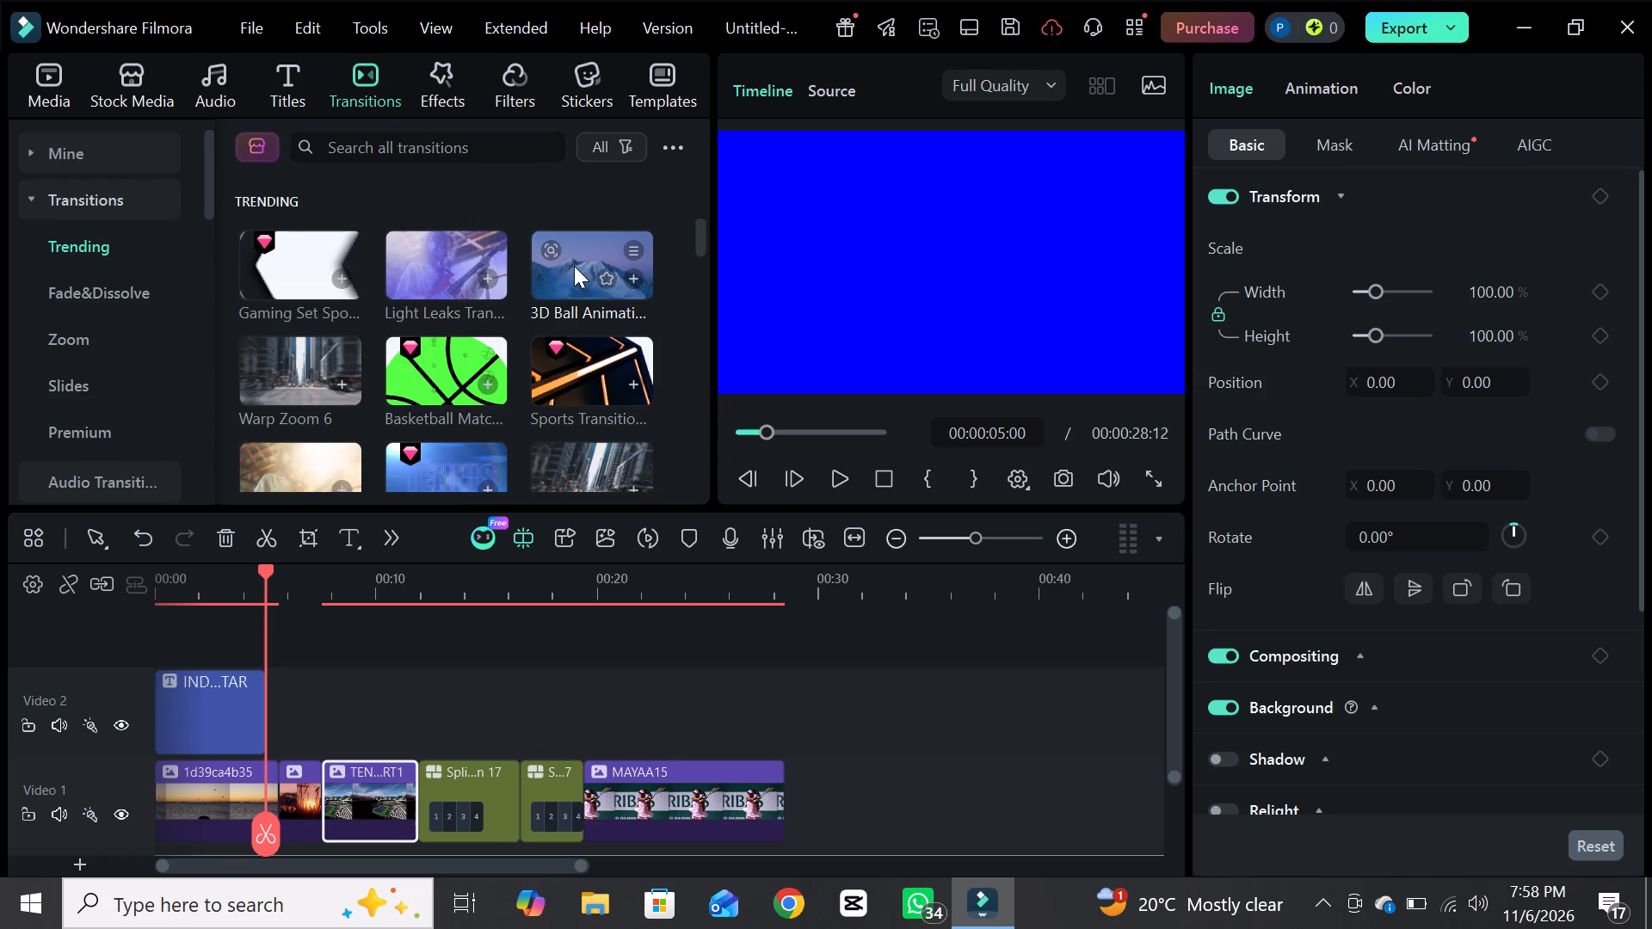
pyautogui.moveTo(573, 268); pyautogui.dragTo(548, 309)
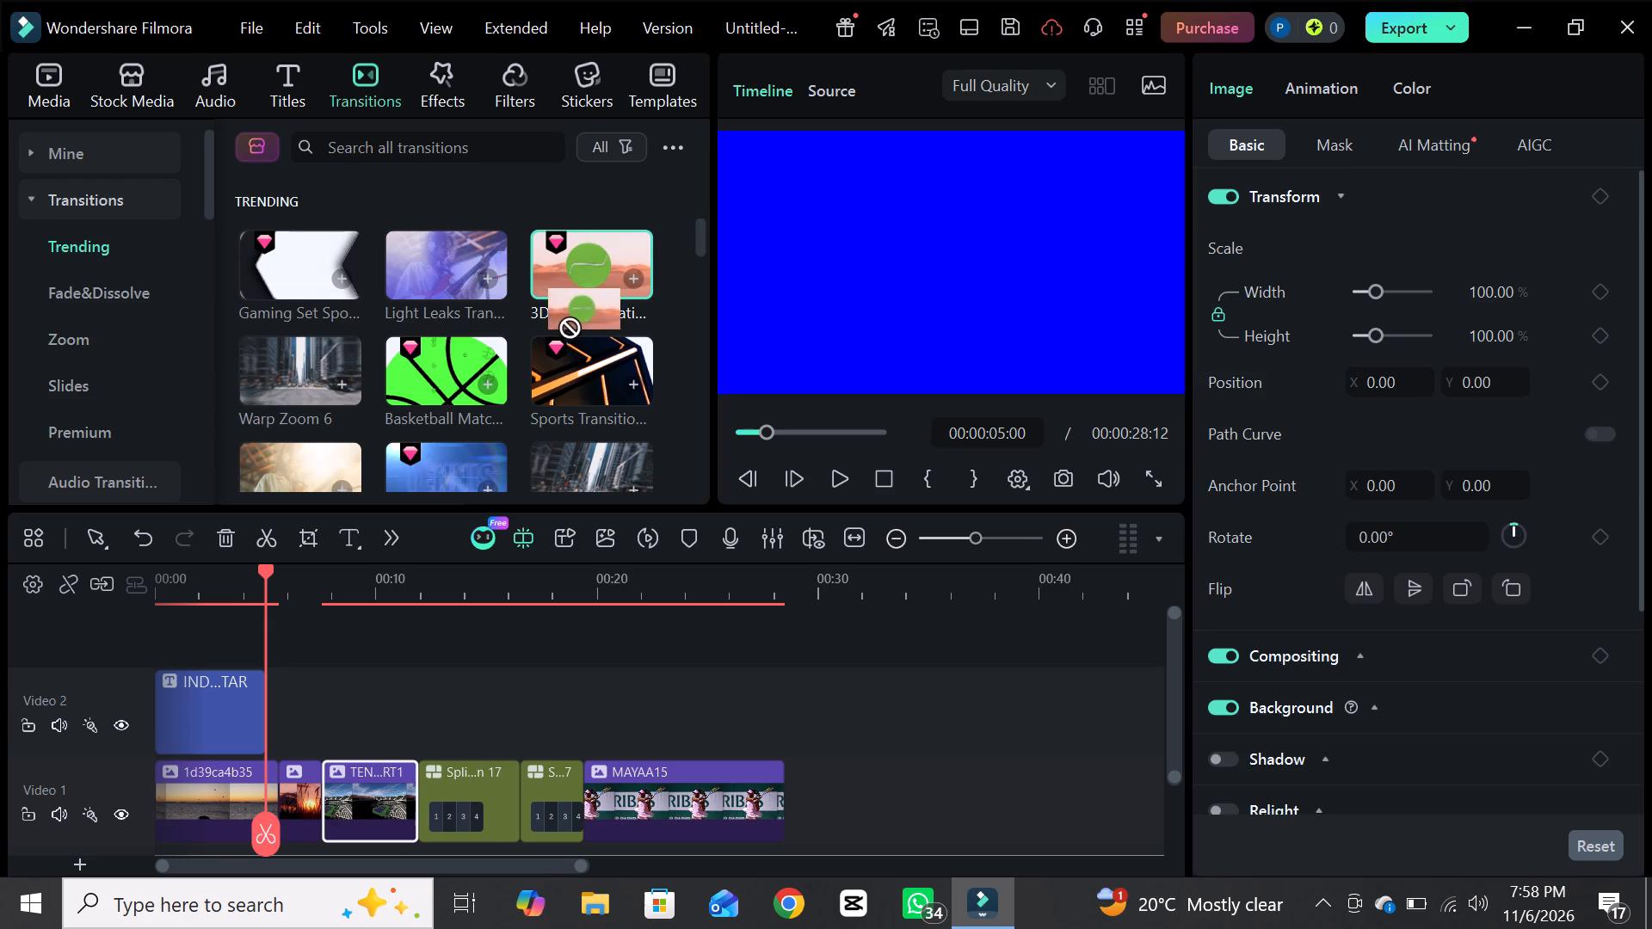
pyautogui.moveTo(548, 309); pyautogui.dragTo(259, 839)
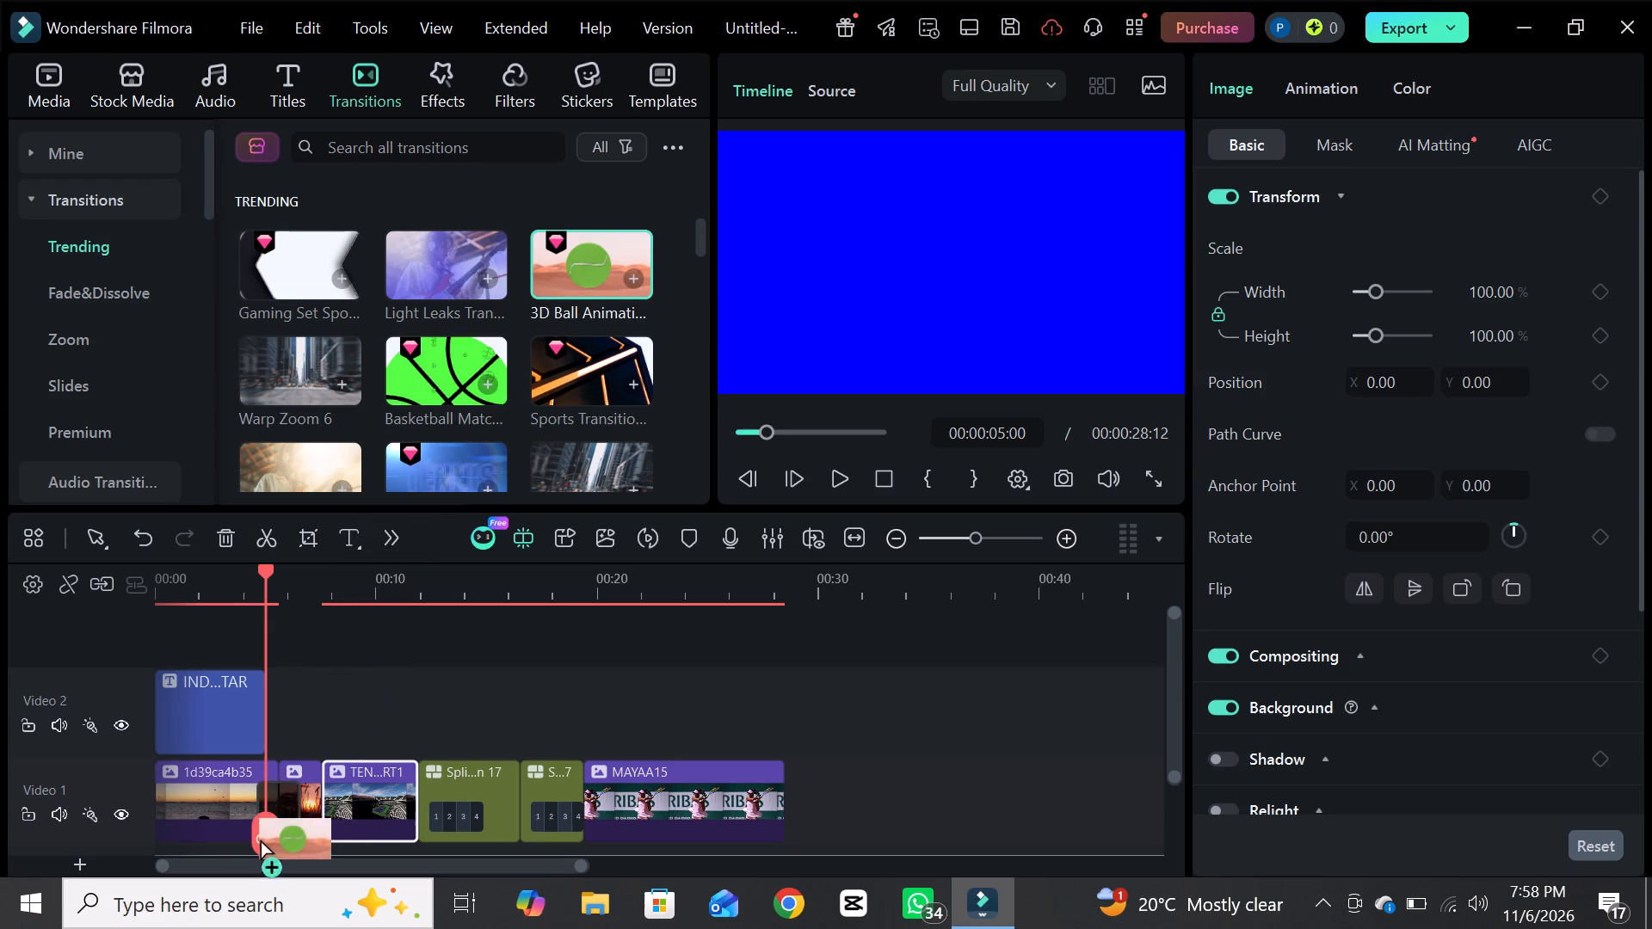
pyautogui.moveTo(259, 839); pyautogui.dragTo(230, 804)
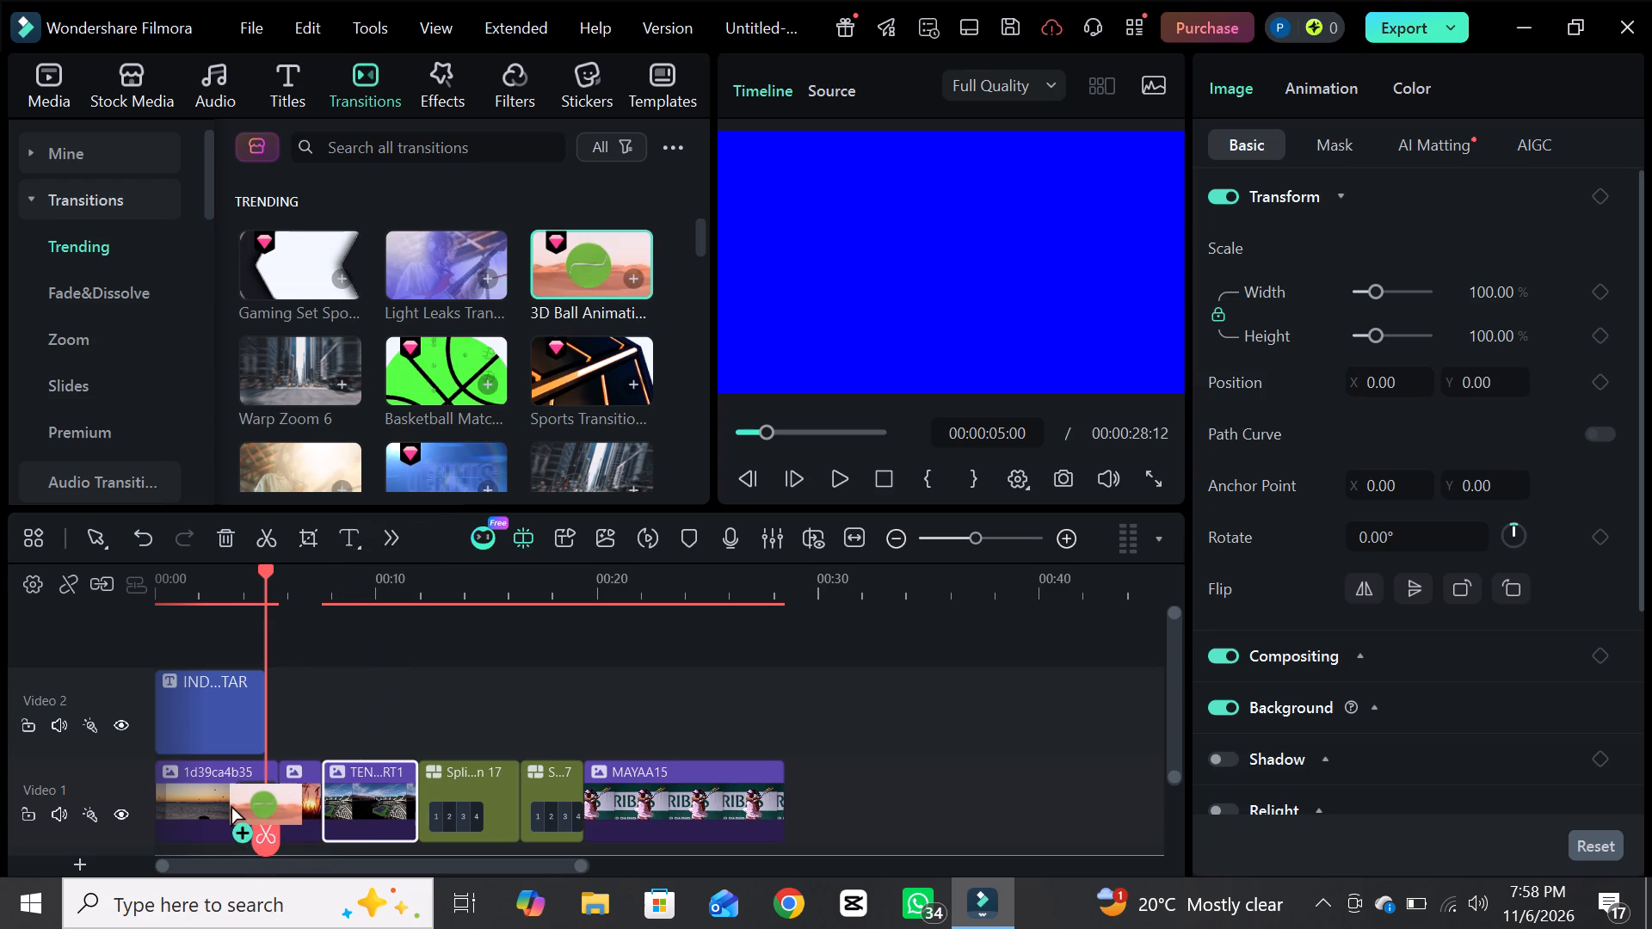
pyautogui.moveTo(230, 804); pyautogui.dragTo(230, 801)
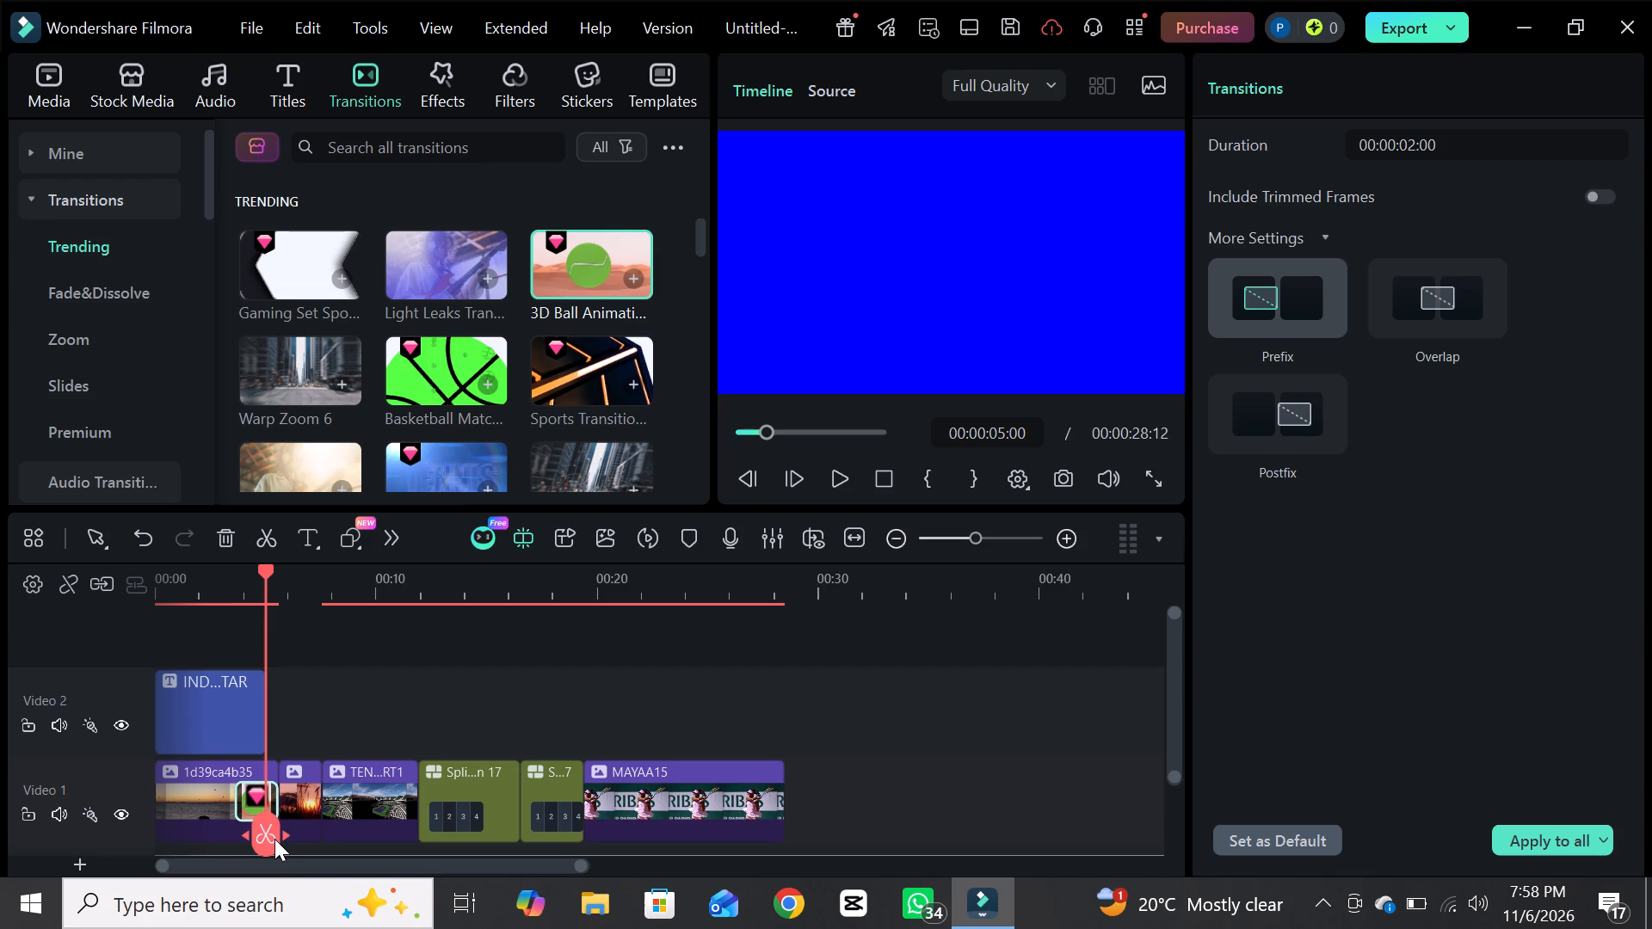
# Play the timeline from the start to examine the title, the new transition and the following clips up to the MAYAA15 image.
pyautogui.moveTo(274, 839); pyautogui.dragTo(181, 821)
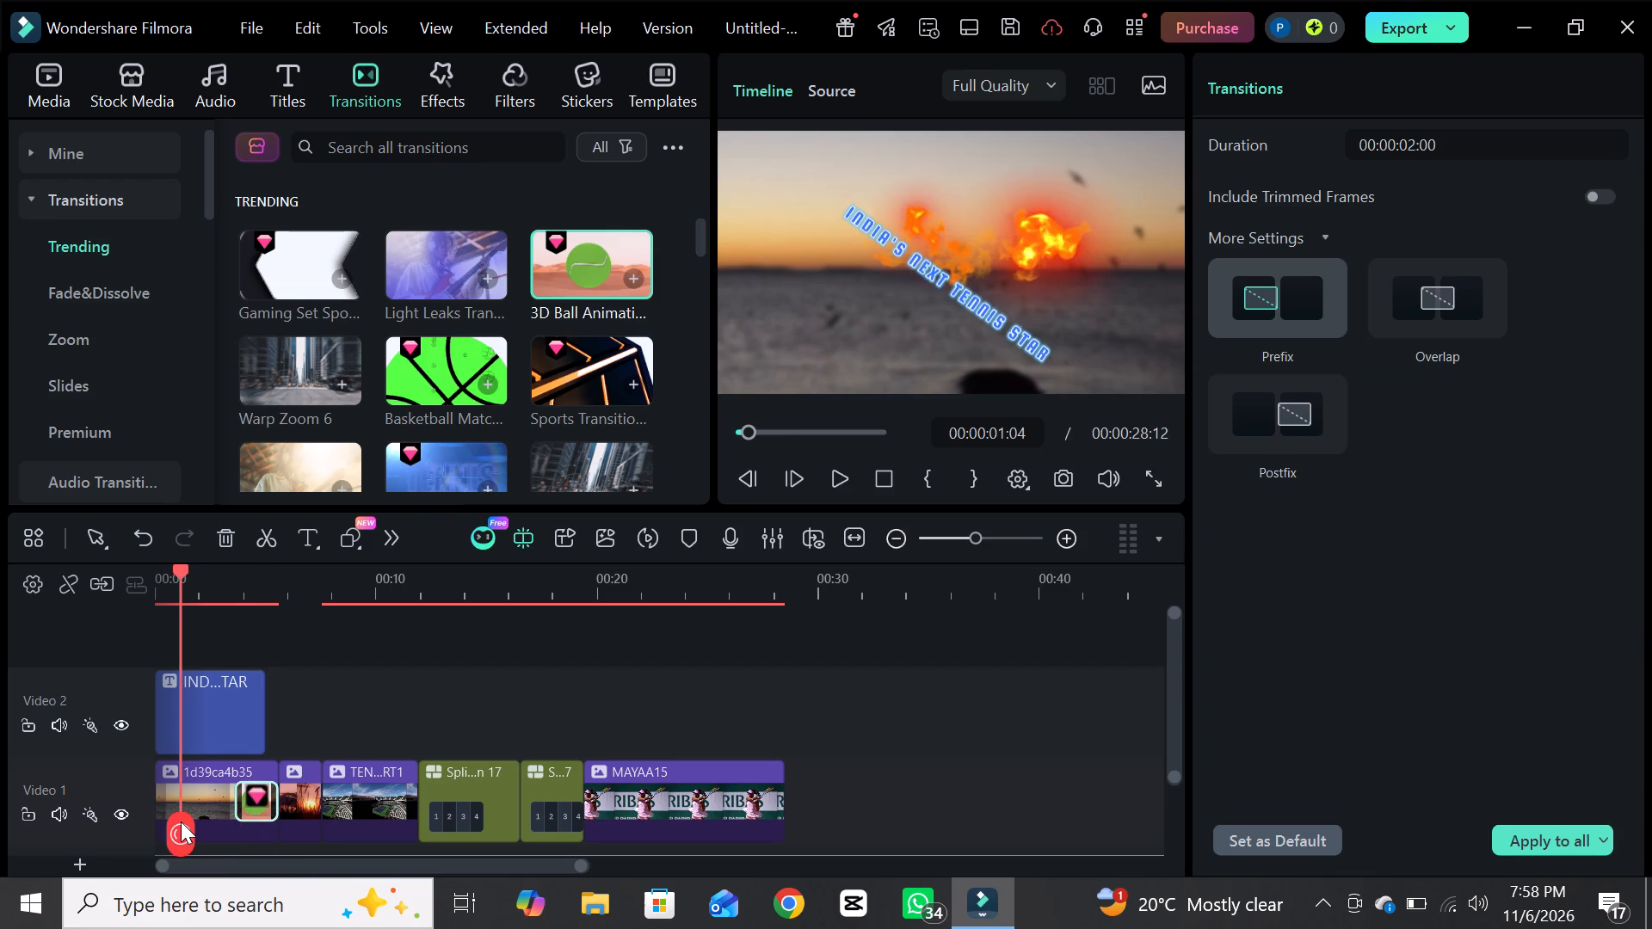
pyautogui.moveTo(181, 821); pyautogui.dragTo(181, 826)
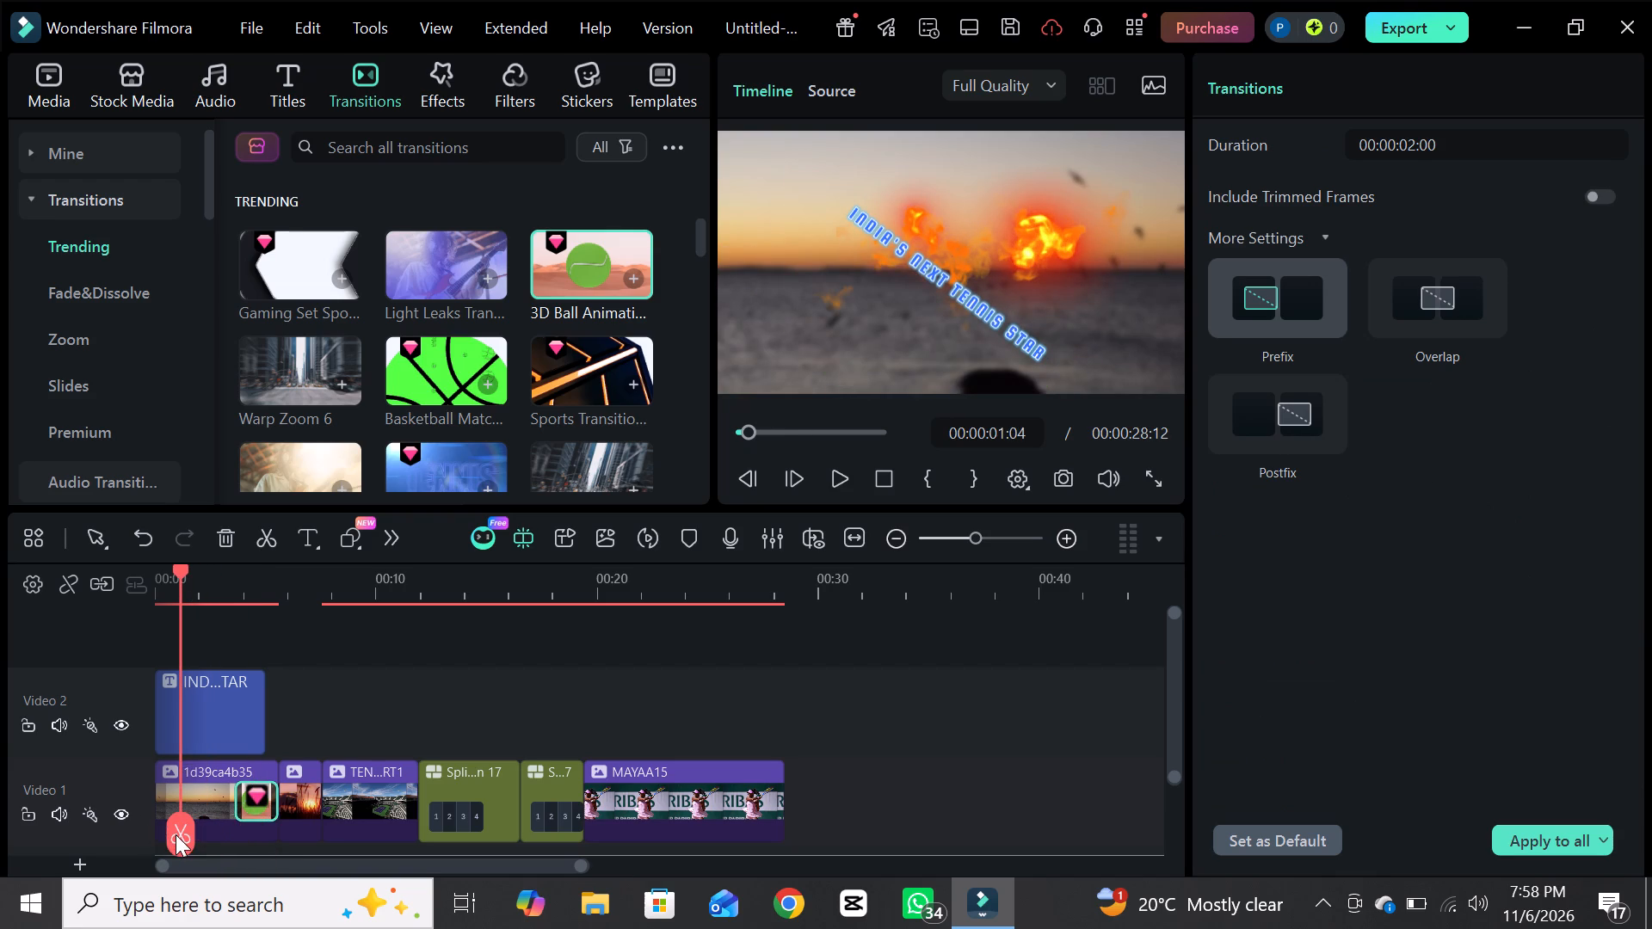
pyautogui.moveTo(176, 834); pyautogui.dragTo(144, 834)
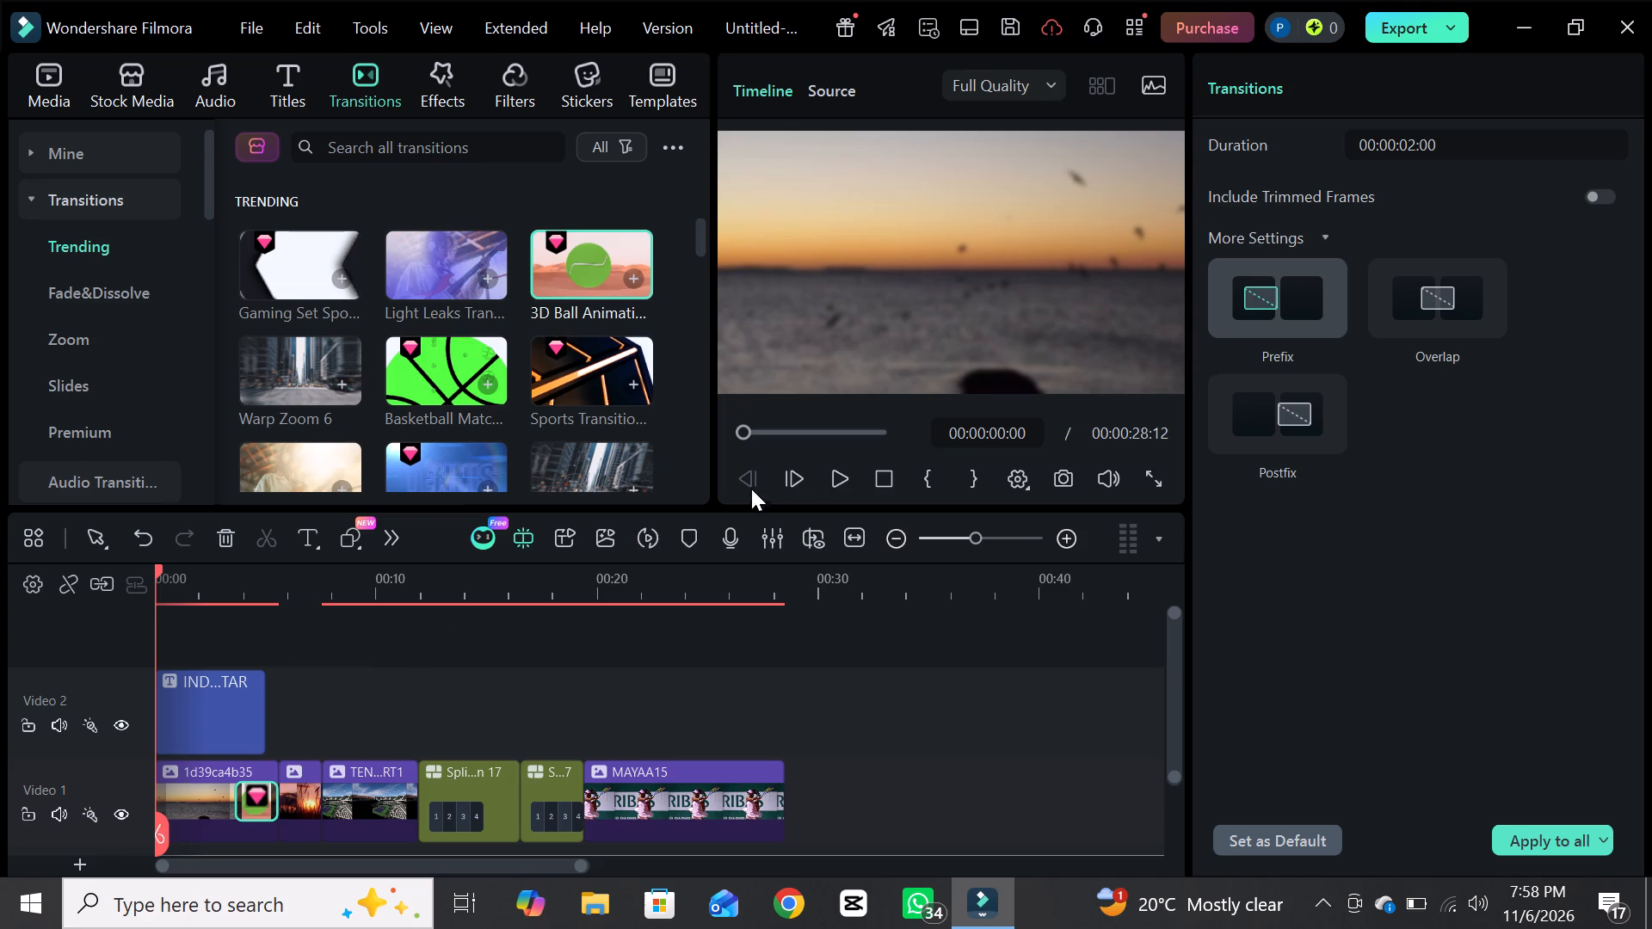
pyautogui.click(837, 476)
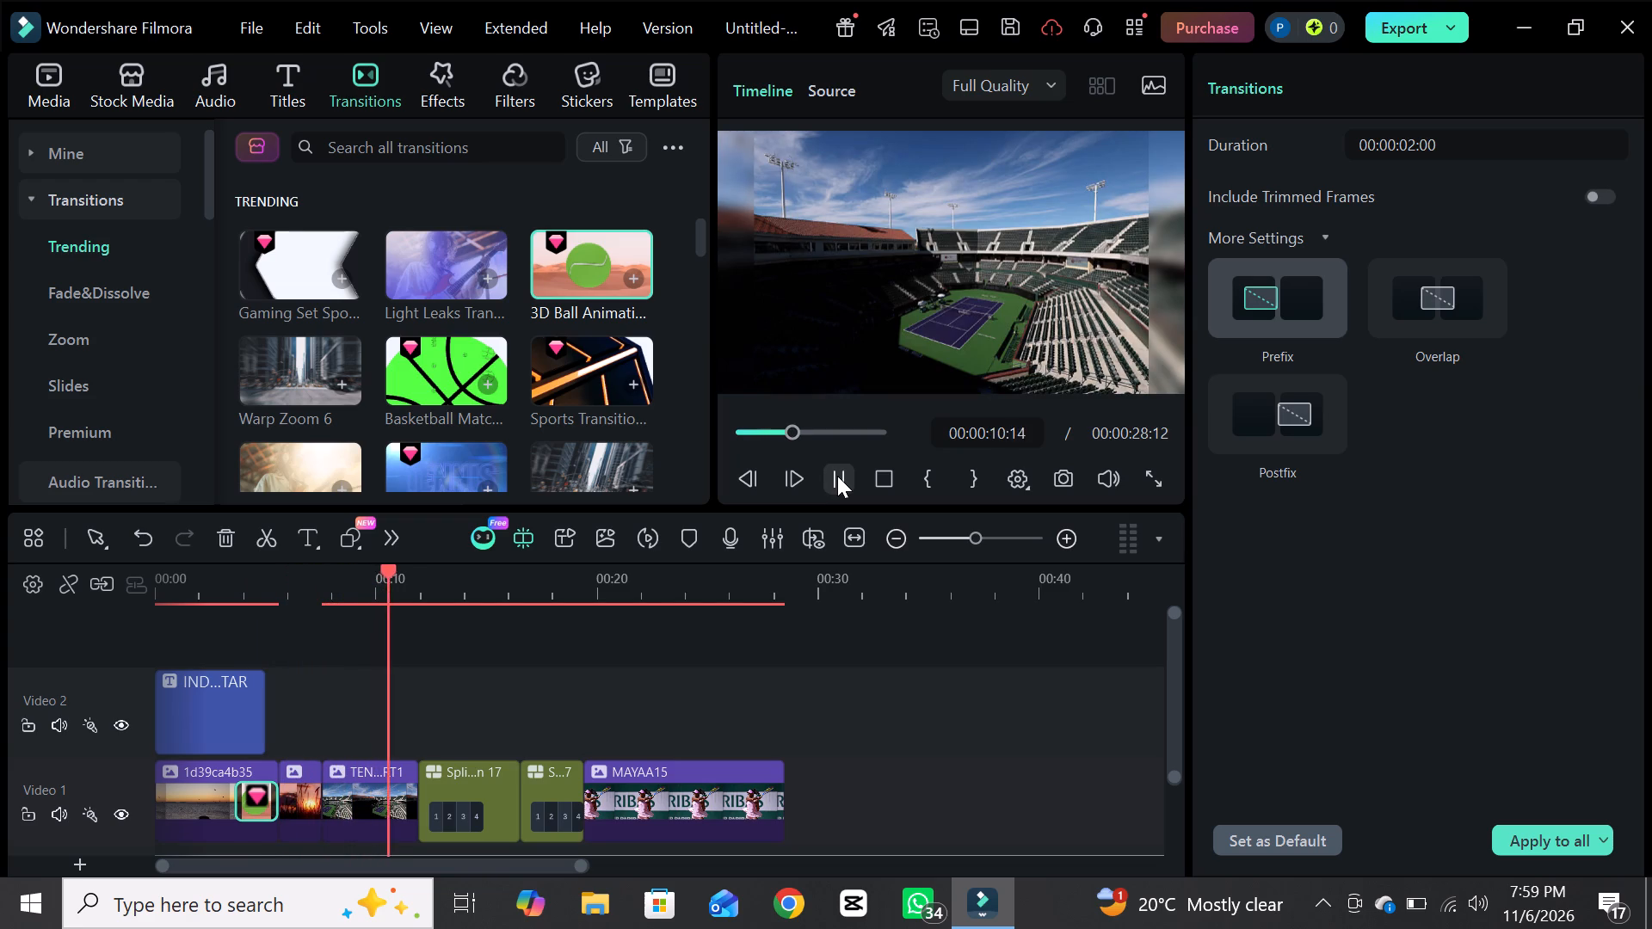
pyautogui.doubleClick(837, 476)
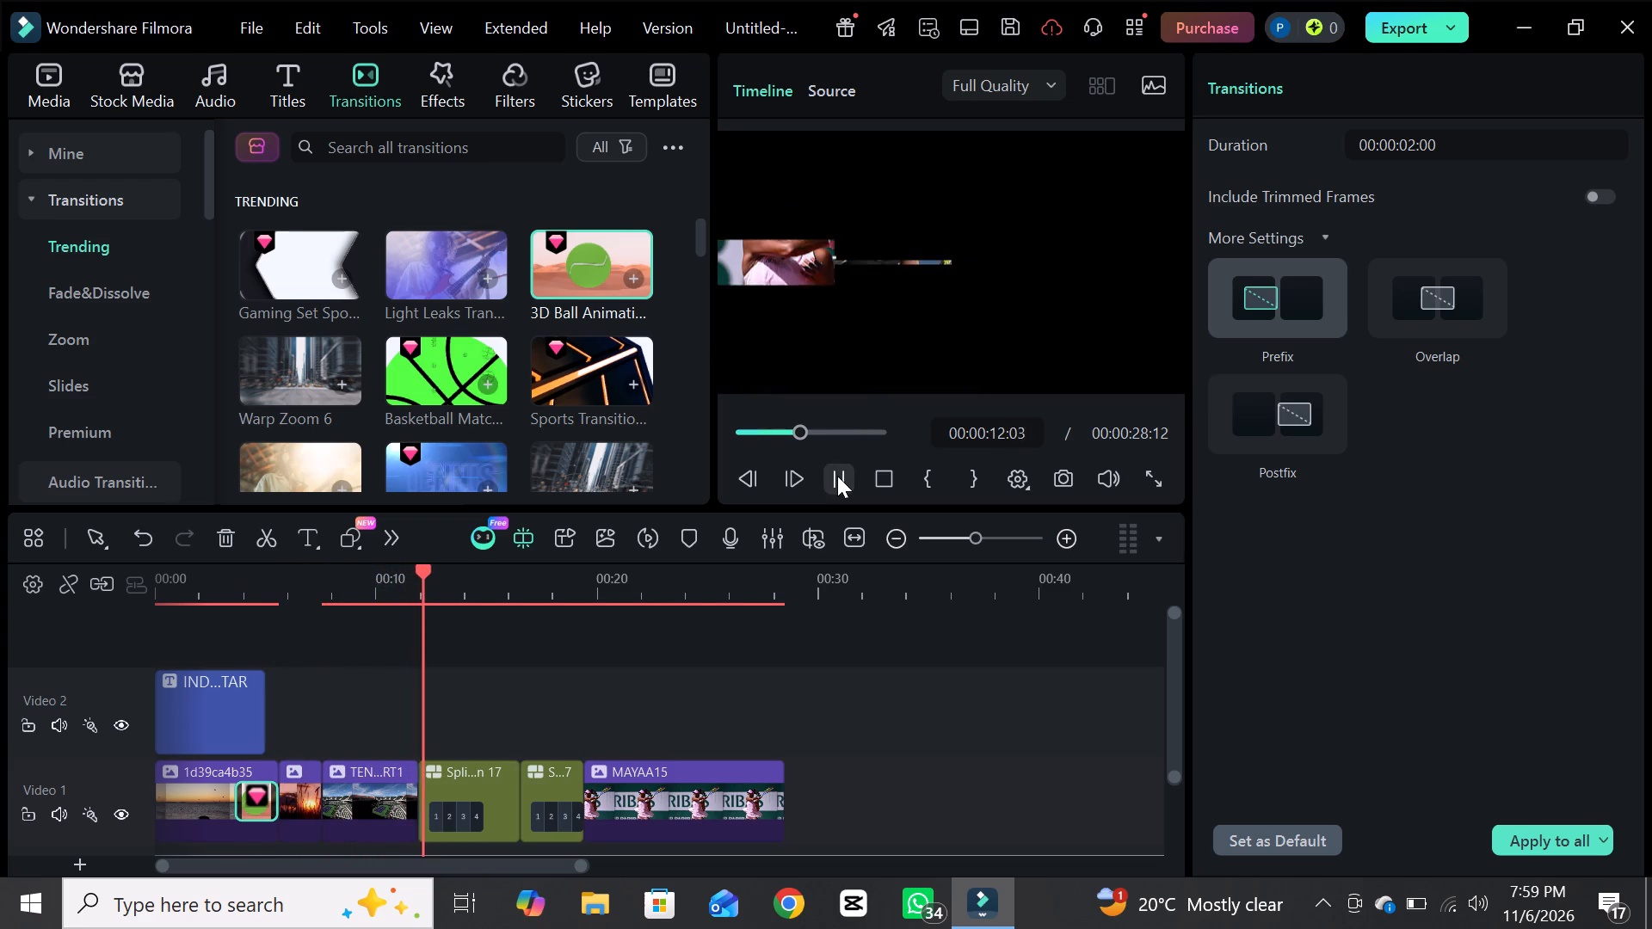
pyautogui.moveTo(814, 429); pyautogui.dragTo(719, 452)
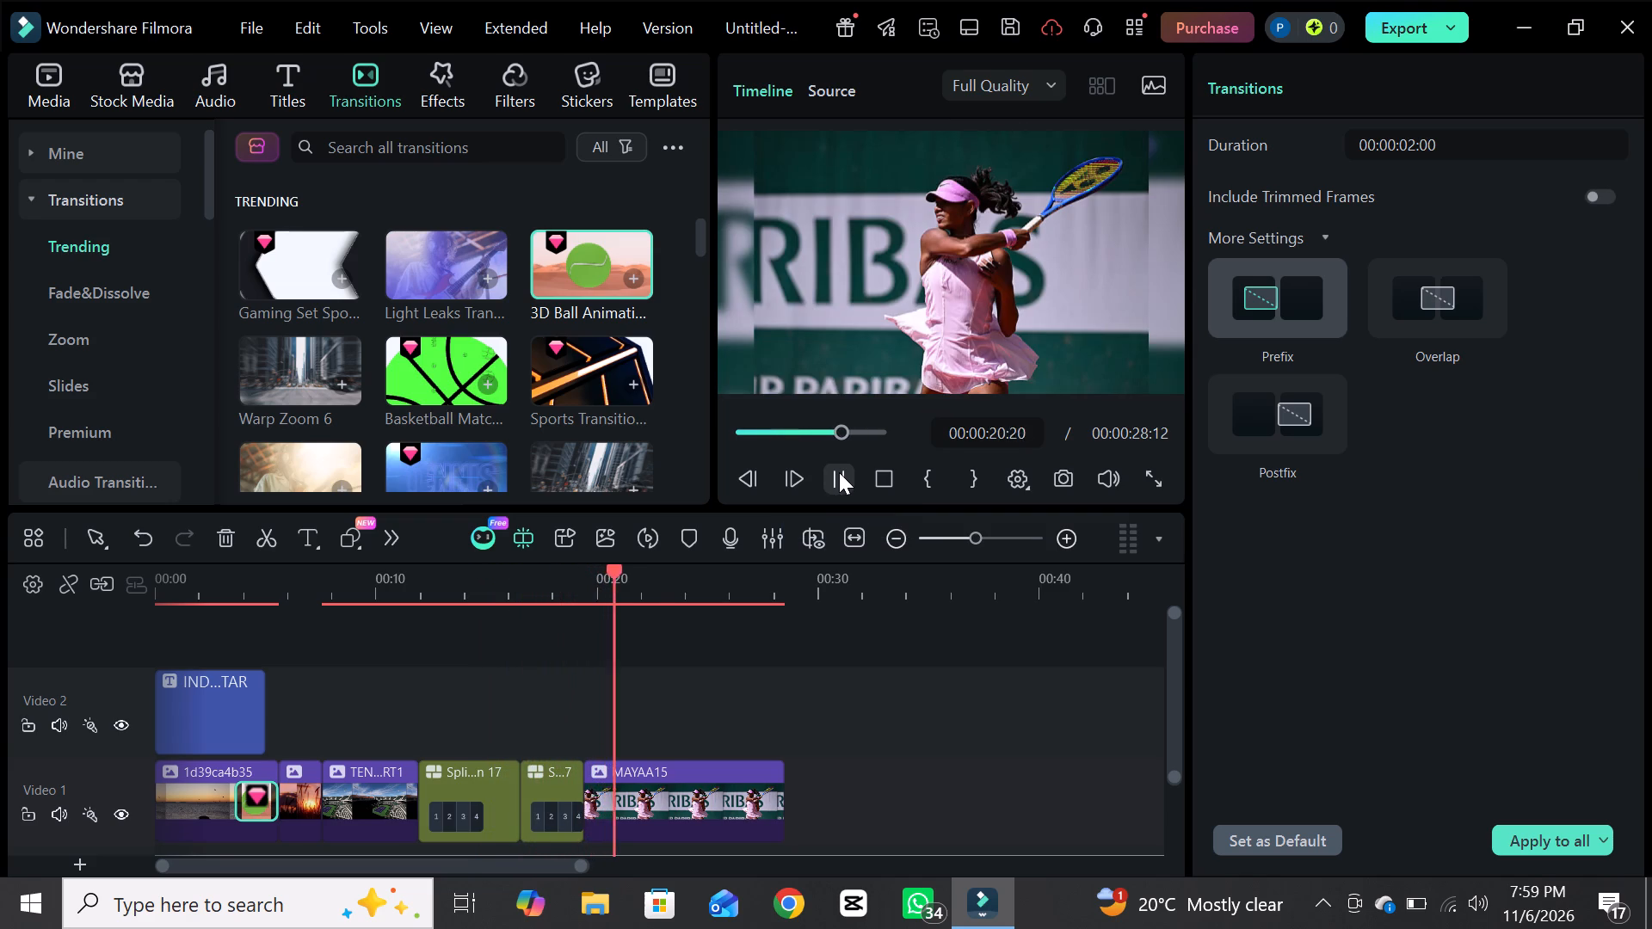
pyautogui.click(839, 472)
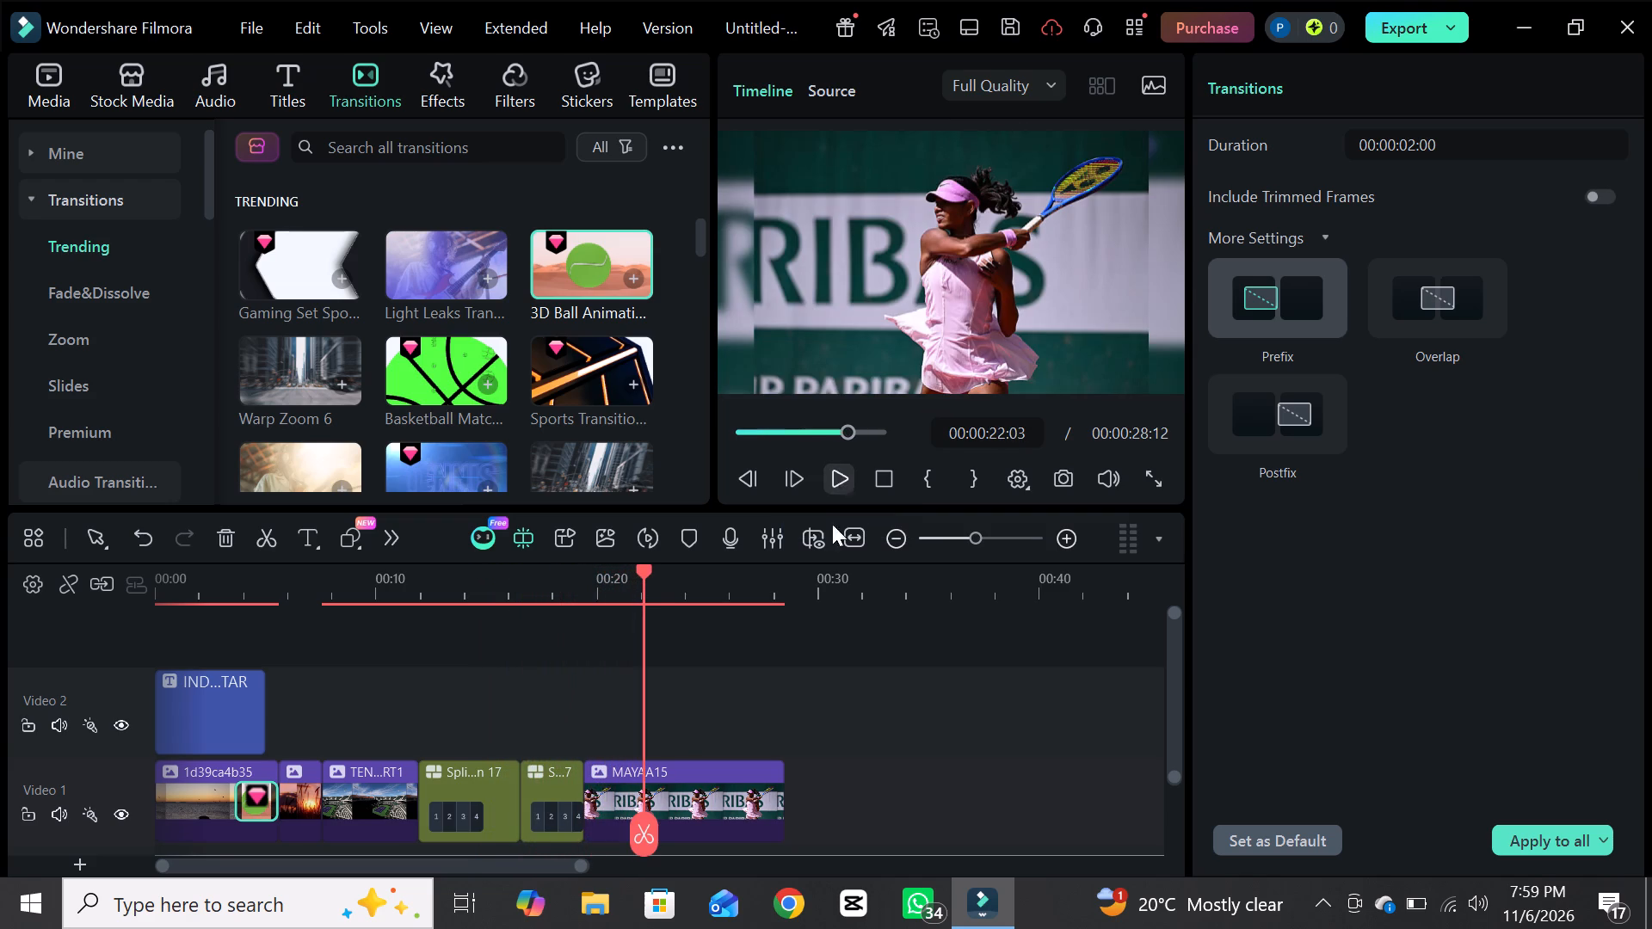
# Shorten the end of the MAYAA15 clip on Video 1 to 00:00:23:16.
pyautogui.moveTo(781, 792); pyautogui.dragTo(765, 790)
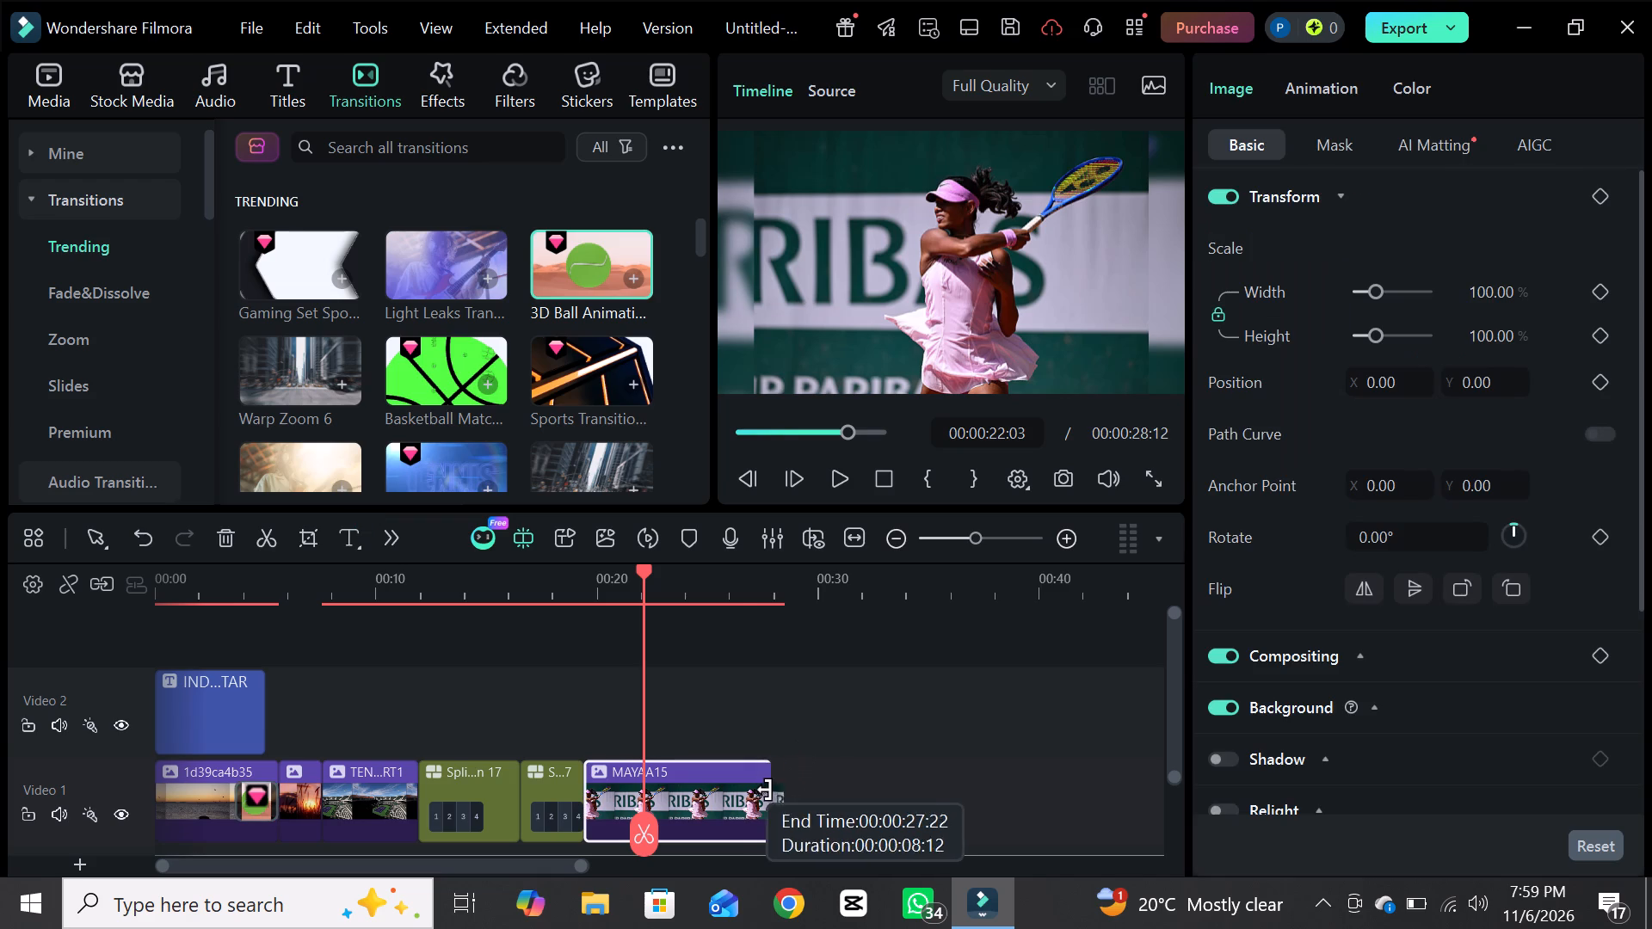
pyautogui.moveTo(765, 790); pyautogui.dragTo(674, 785)
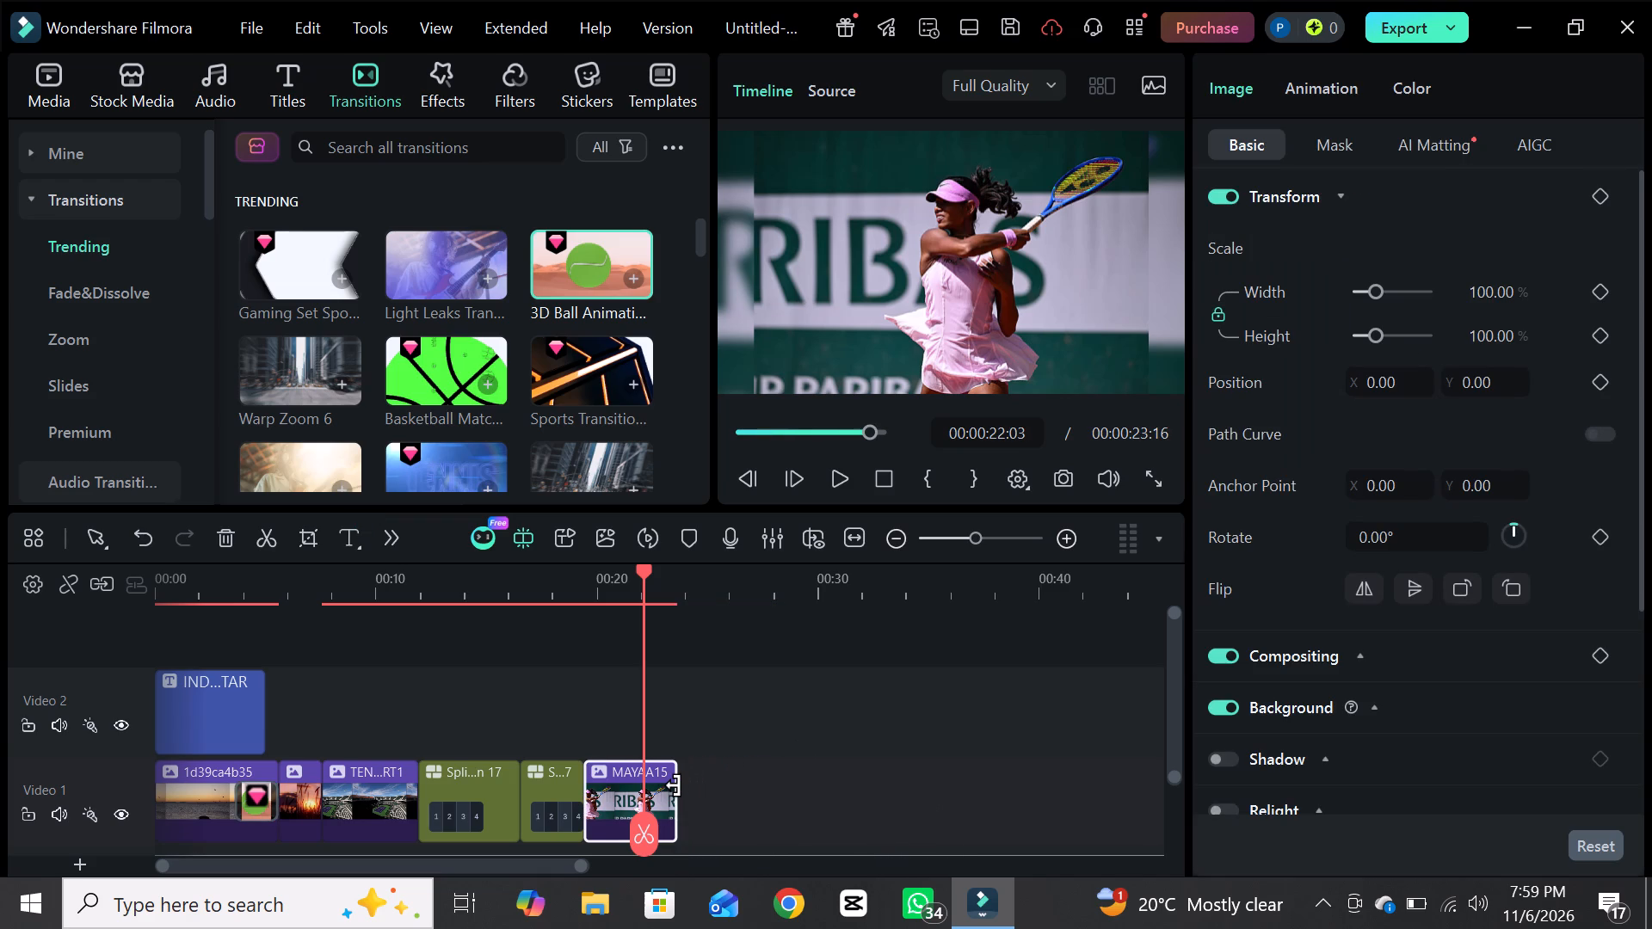
# Import the MAYAA7 image from the MAAYA folder on the Desktop into the project media.
pyautogui.click(42, 69)
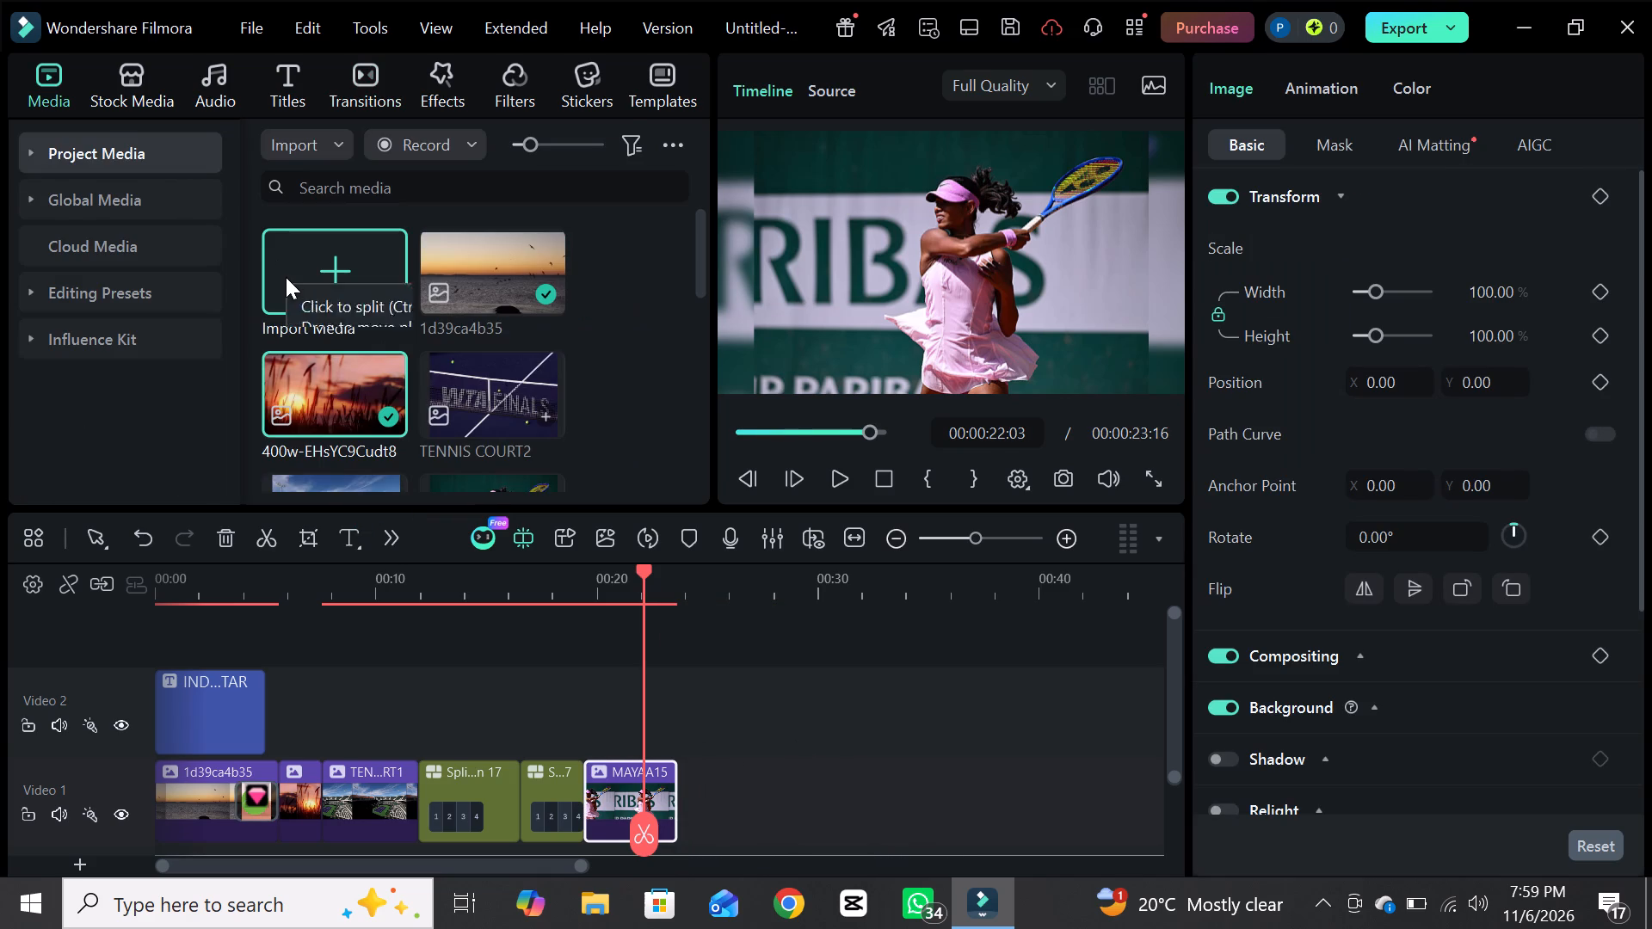
pyautogui.click(286, 277)
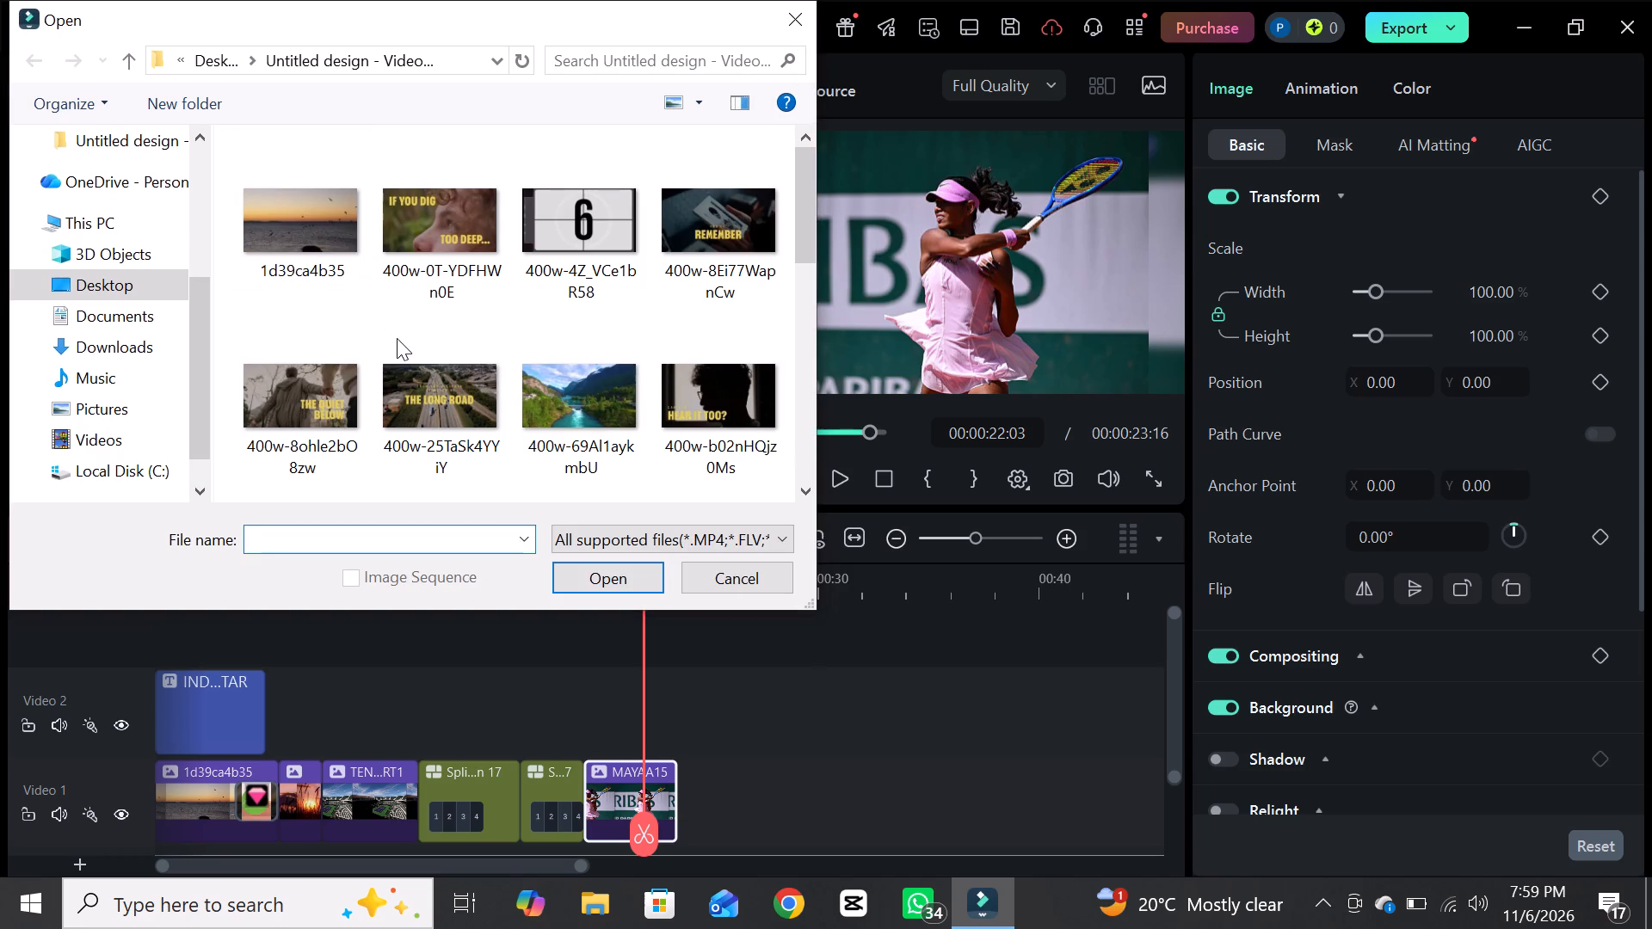
pyautogui.click(123, 280)
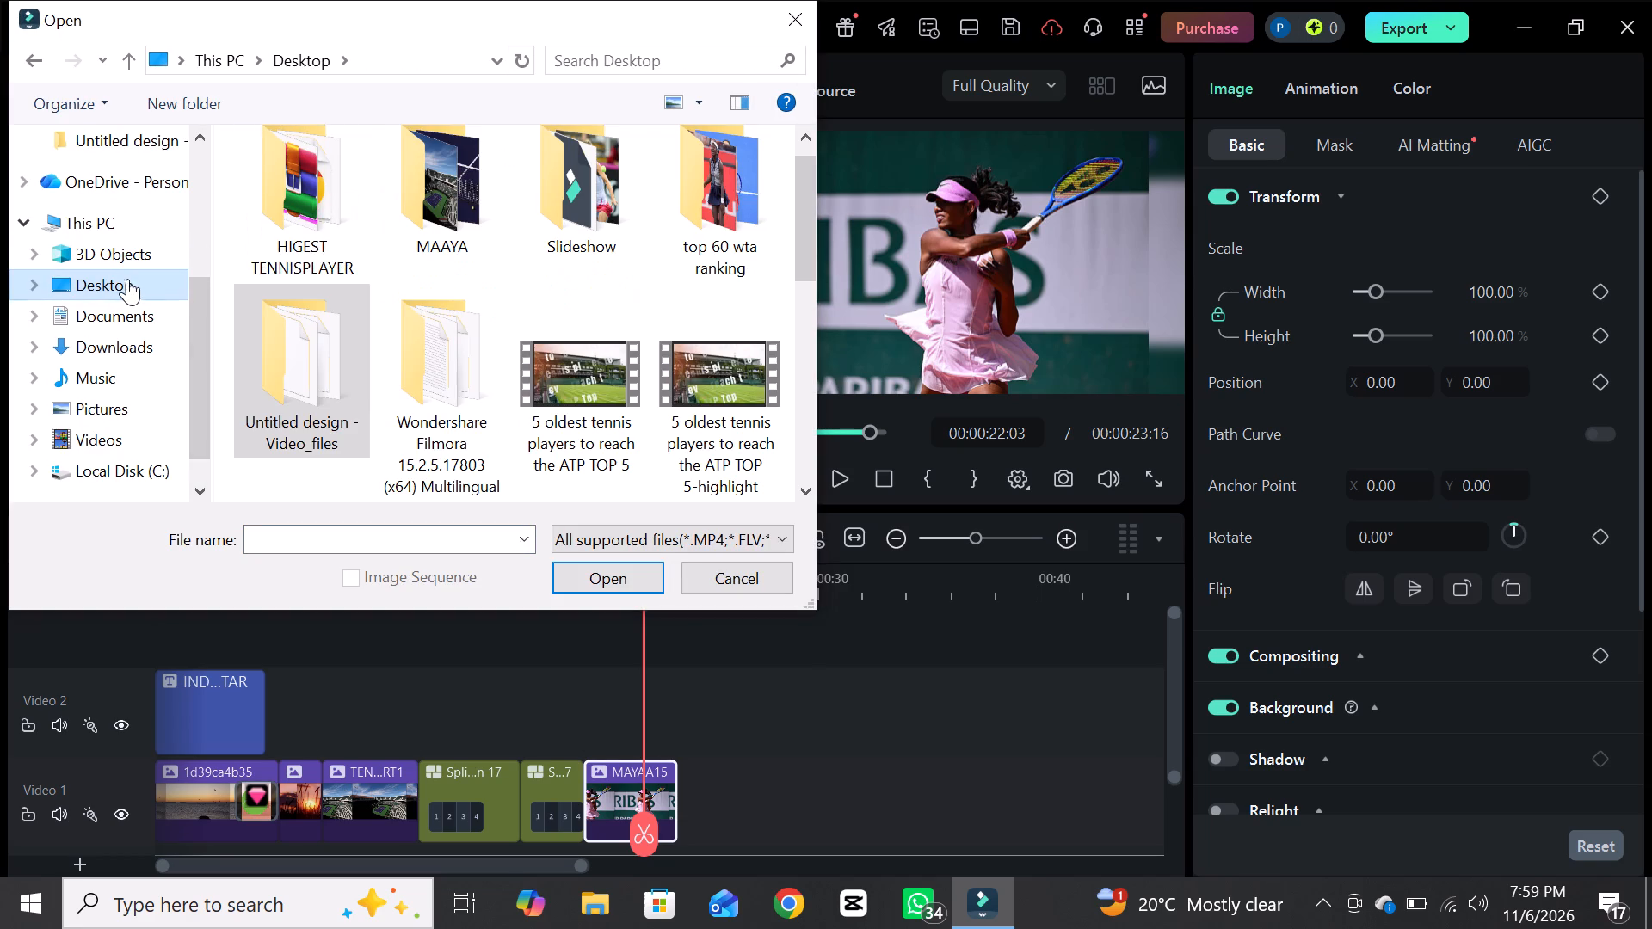
pyautogui.doubleClick(453, 225)
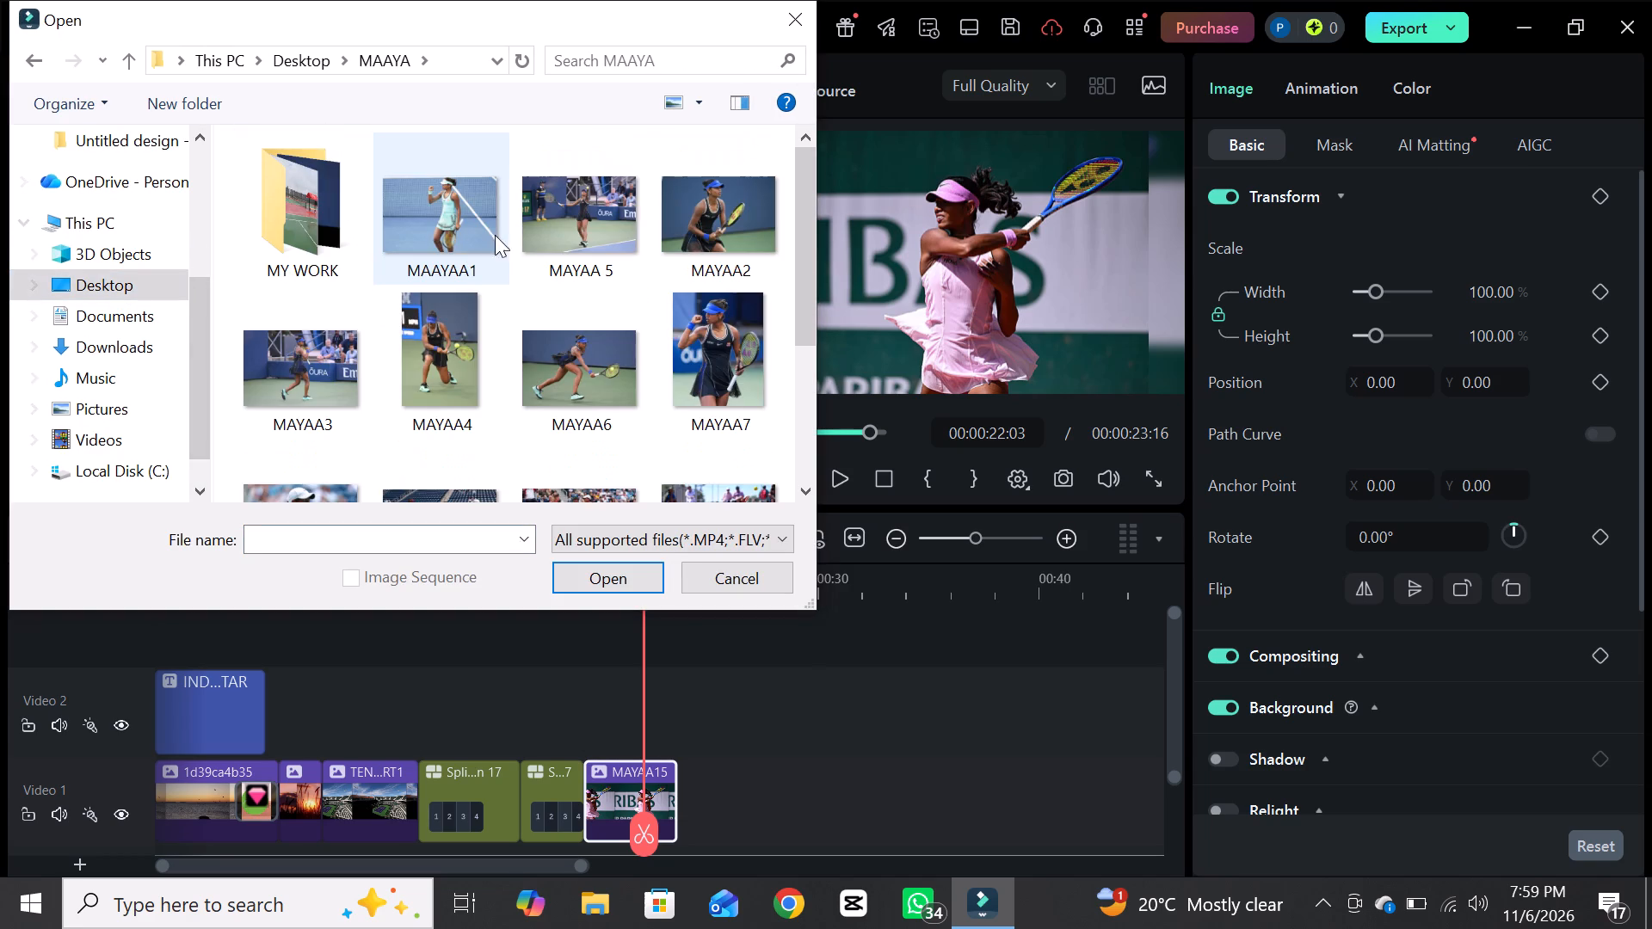
pyautogui.doubleClick(714, 365)
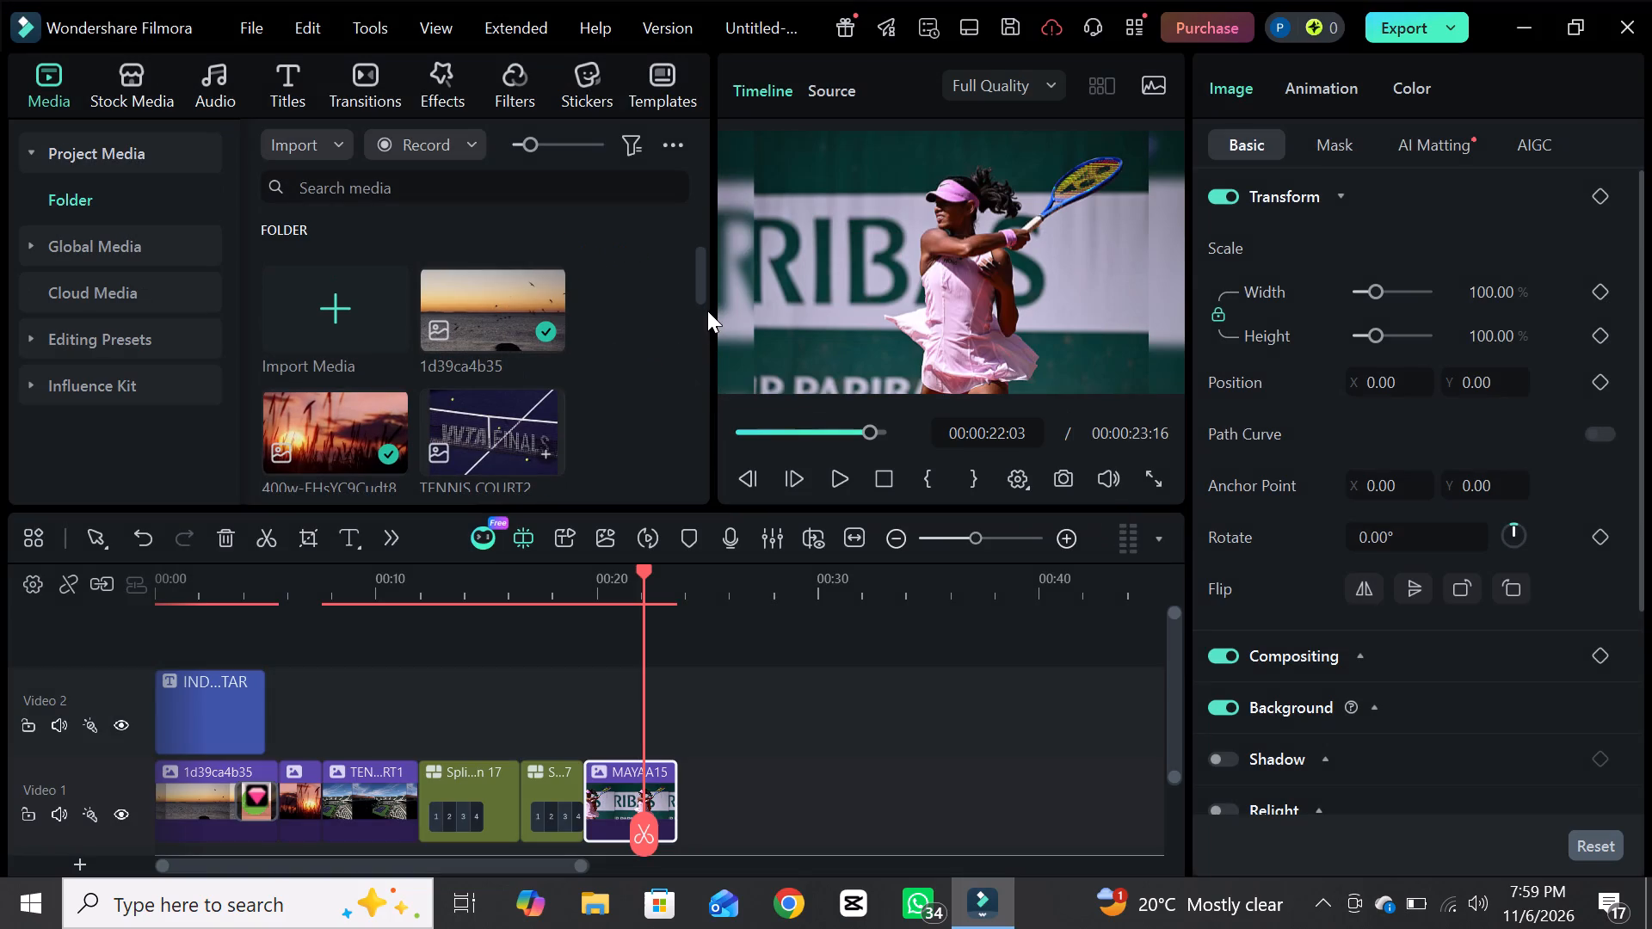
# Import the MAYAA14 image from the MAAYA folder into the project media.
pyautogui.moveTo(703, 290); pyautogui.dragTo(698, 435)
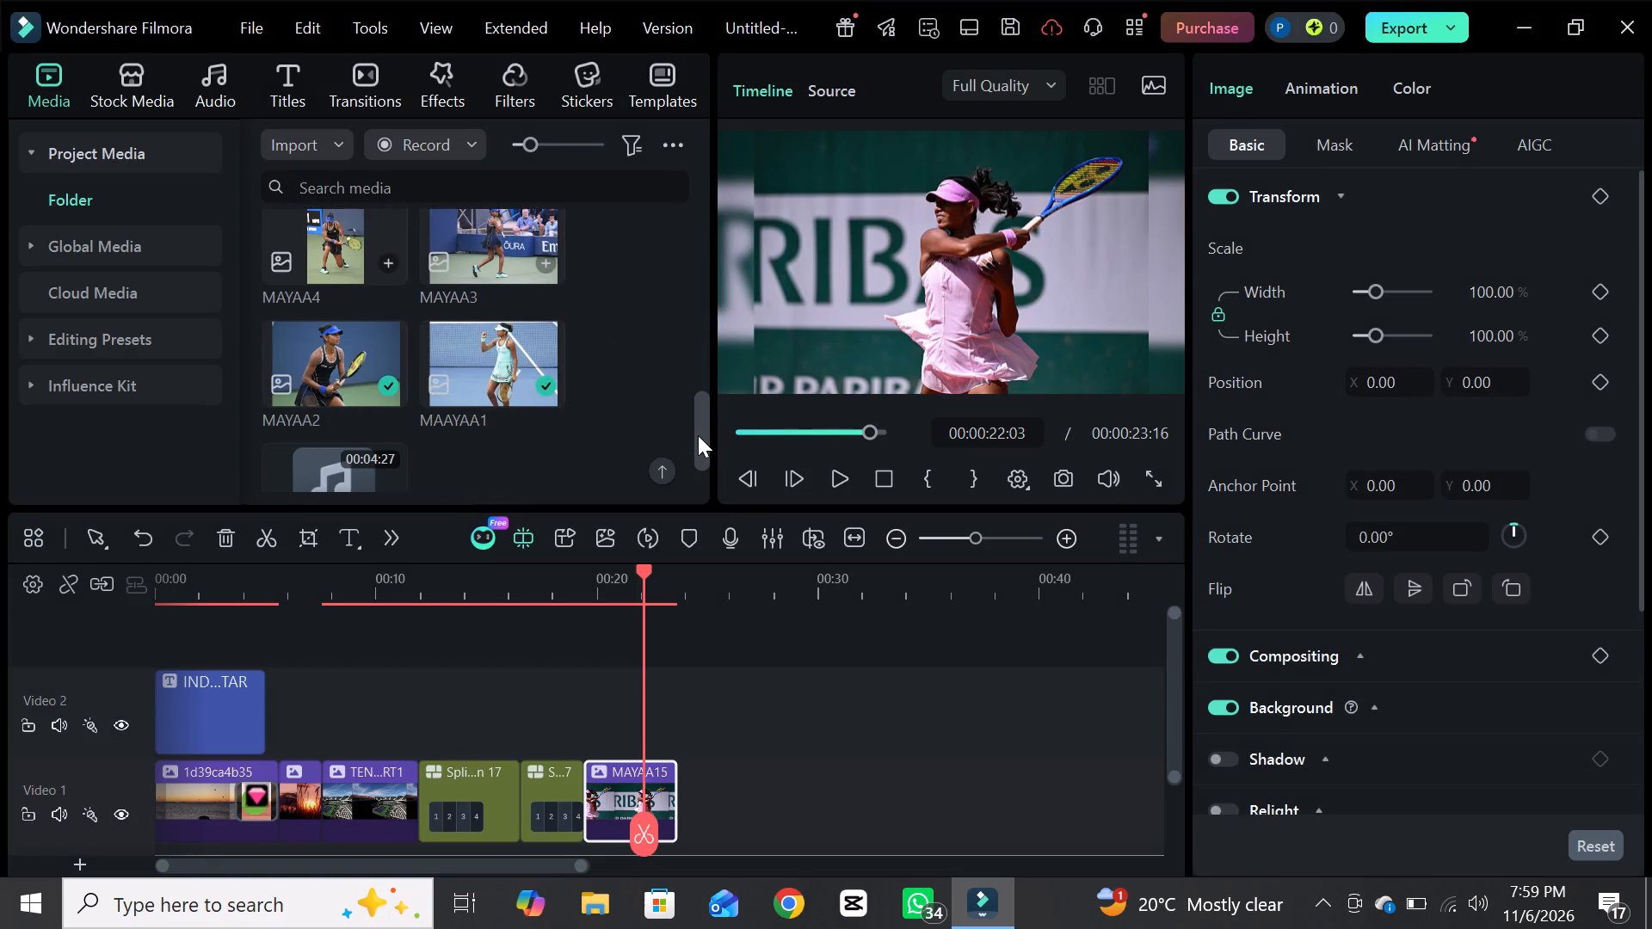
pyautogui.moveTo(698, 435); pyautogui.dragTo(693, 248)
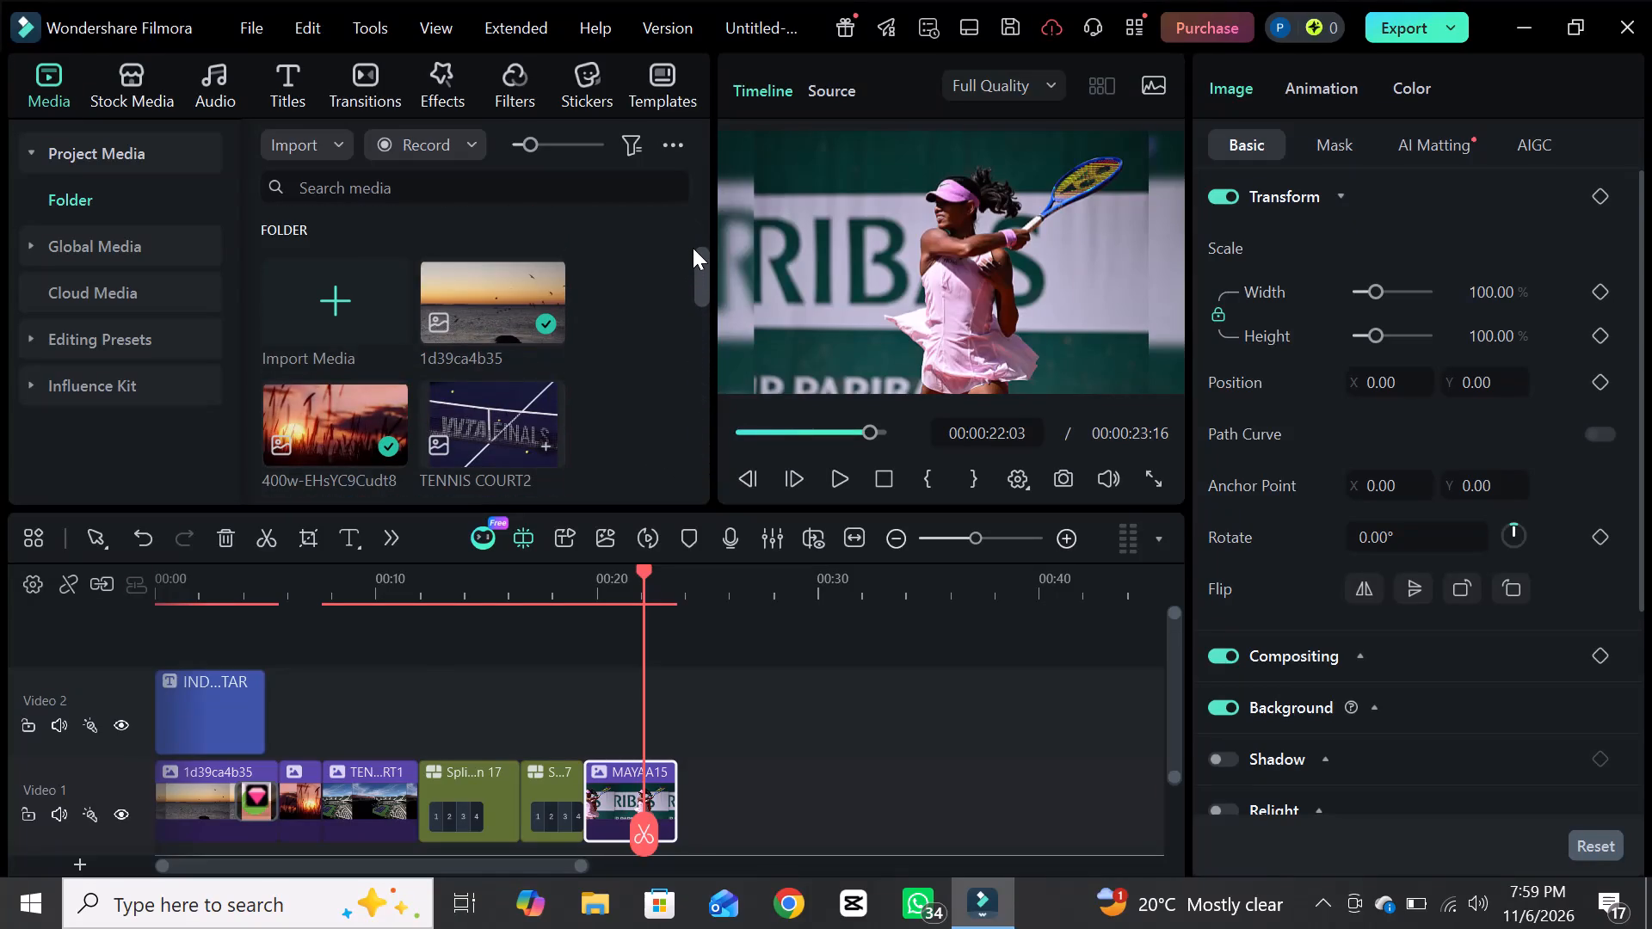
pyautogui.moveTo(693, 248); pyautogui.dragTo(687, 259)
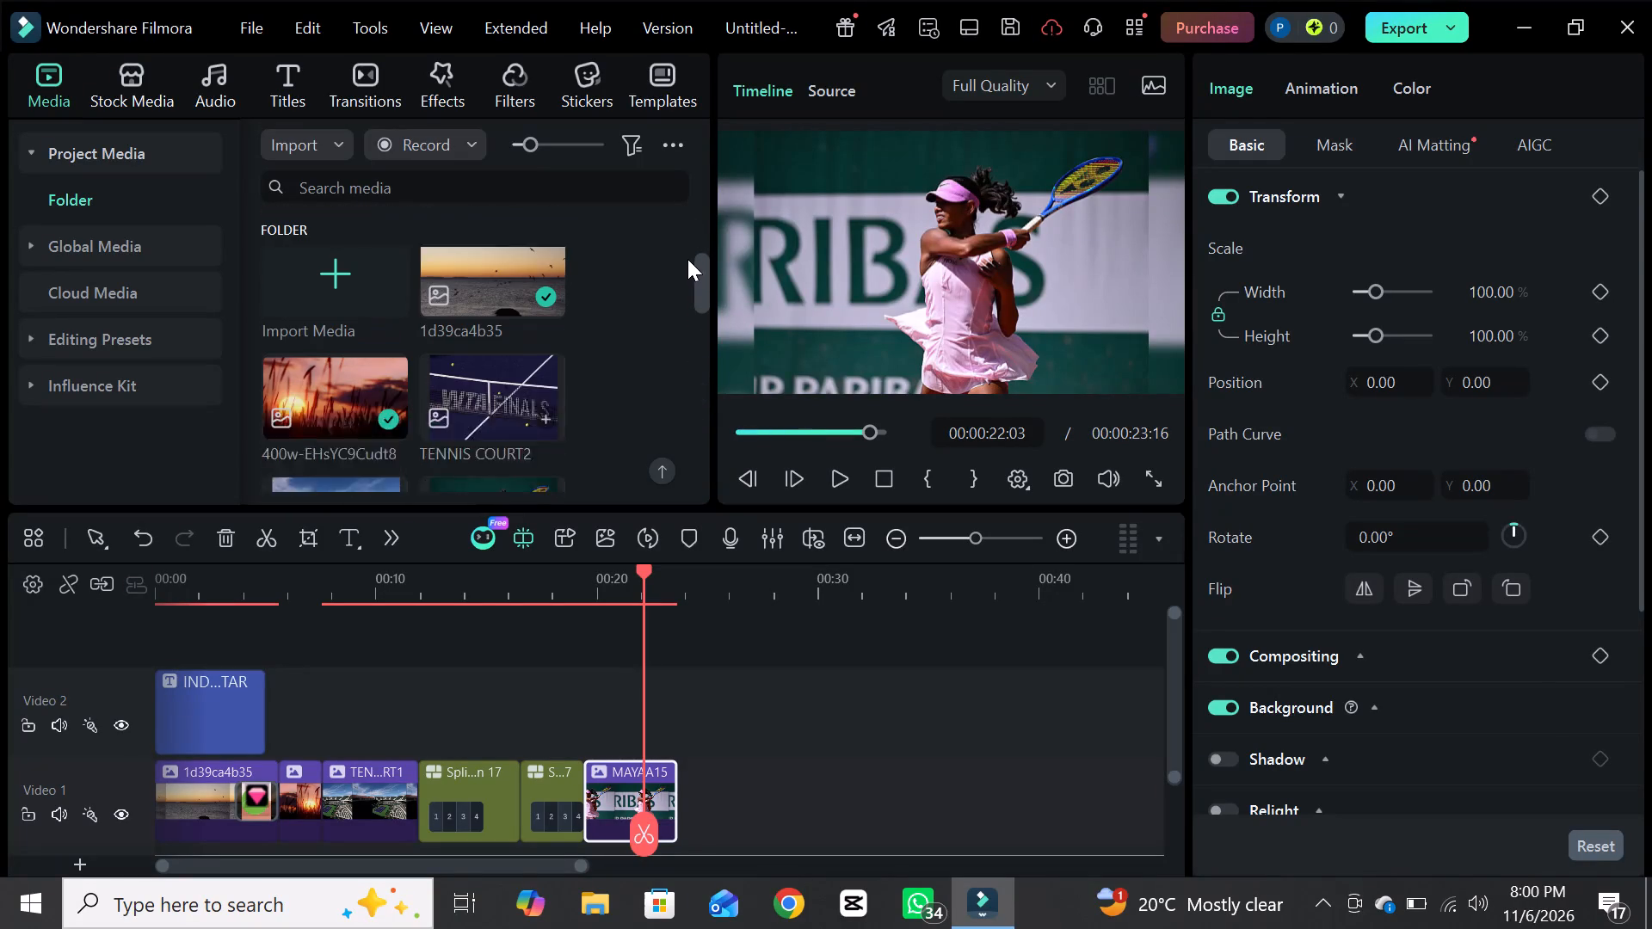
pyautogui.moveTo(687, 259); pyautogui.dragTo(687, 255)
pyautogui.doubleClick(374, 312)
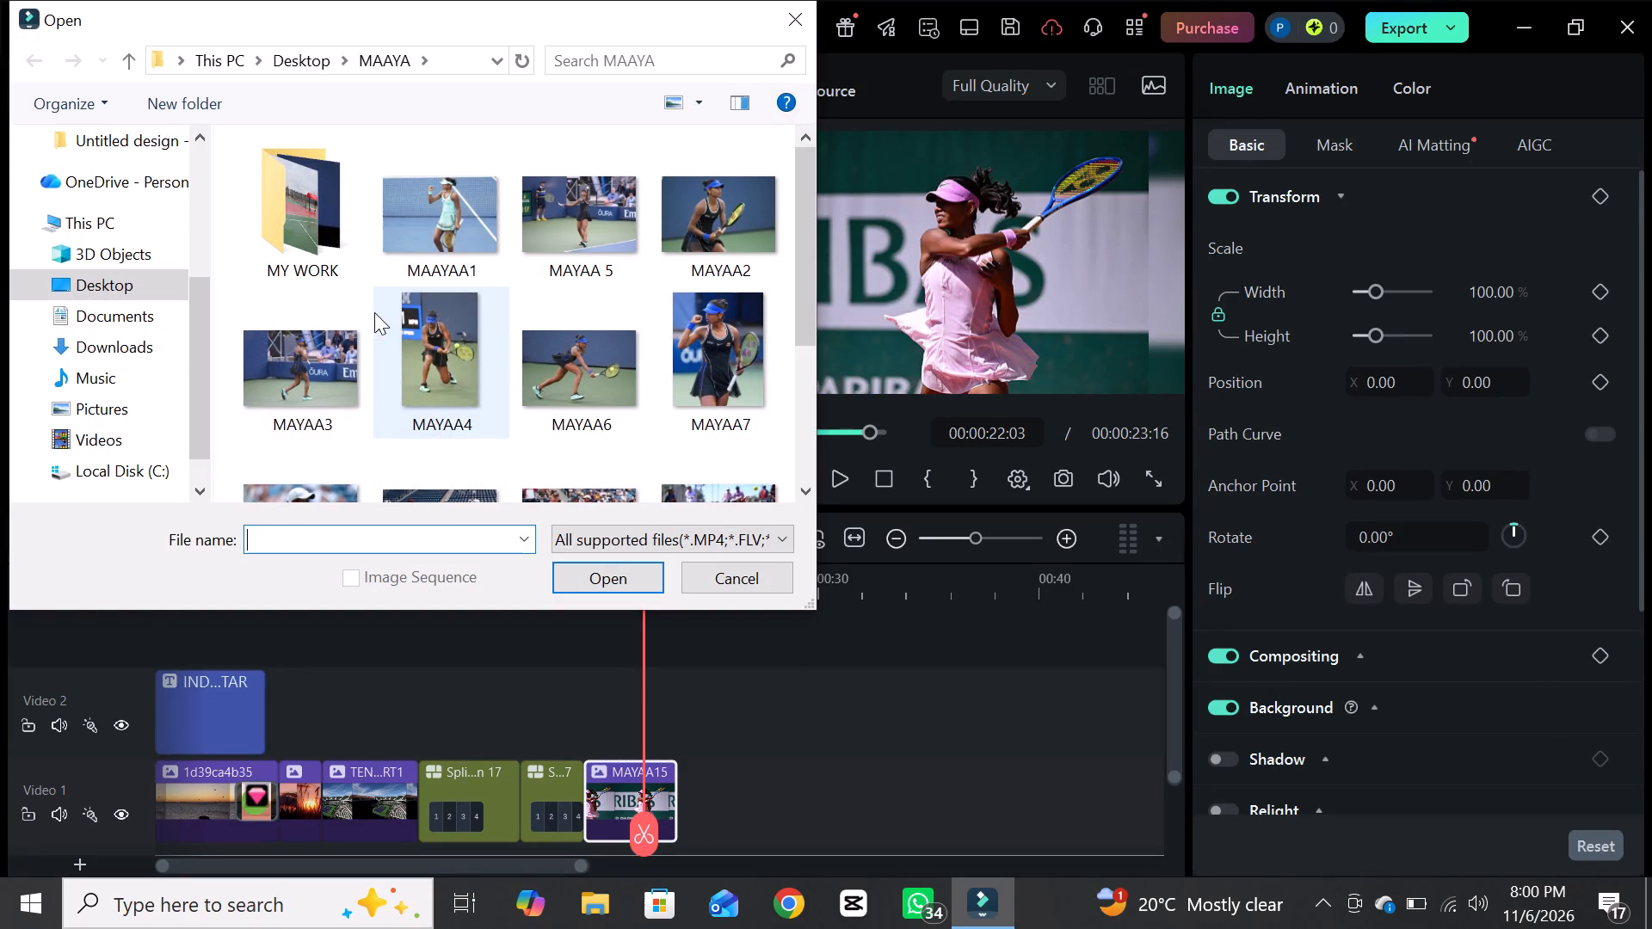
pyautogui.click(804, 495)
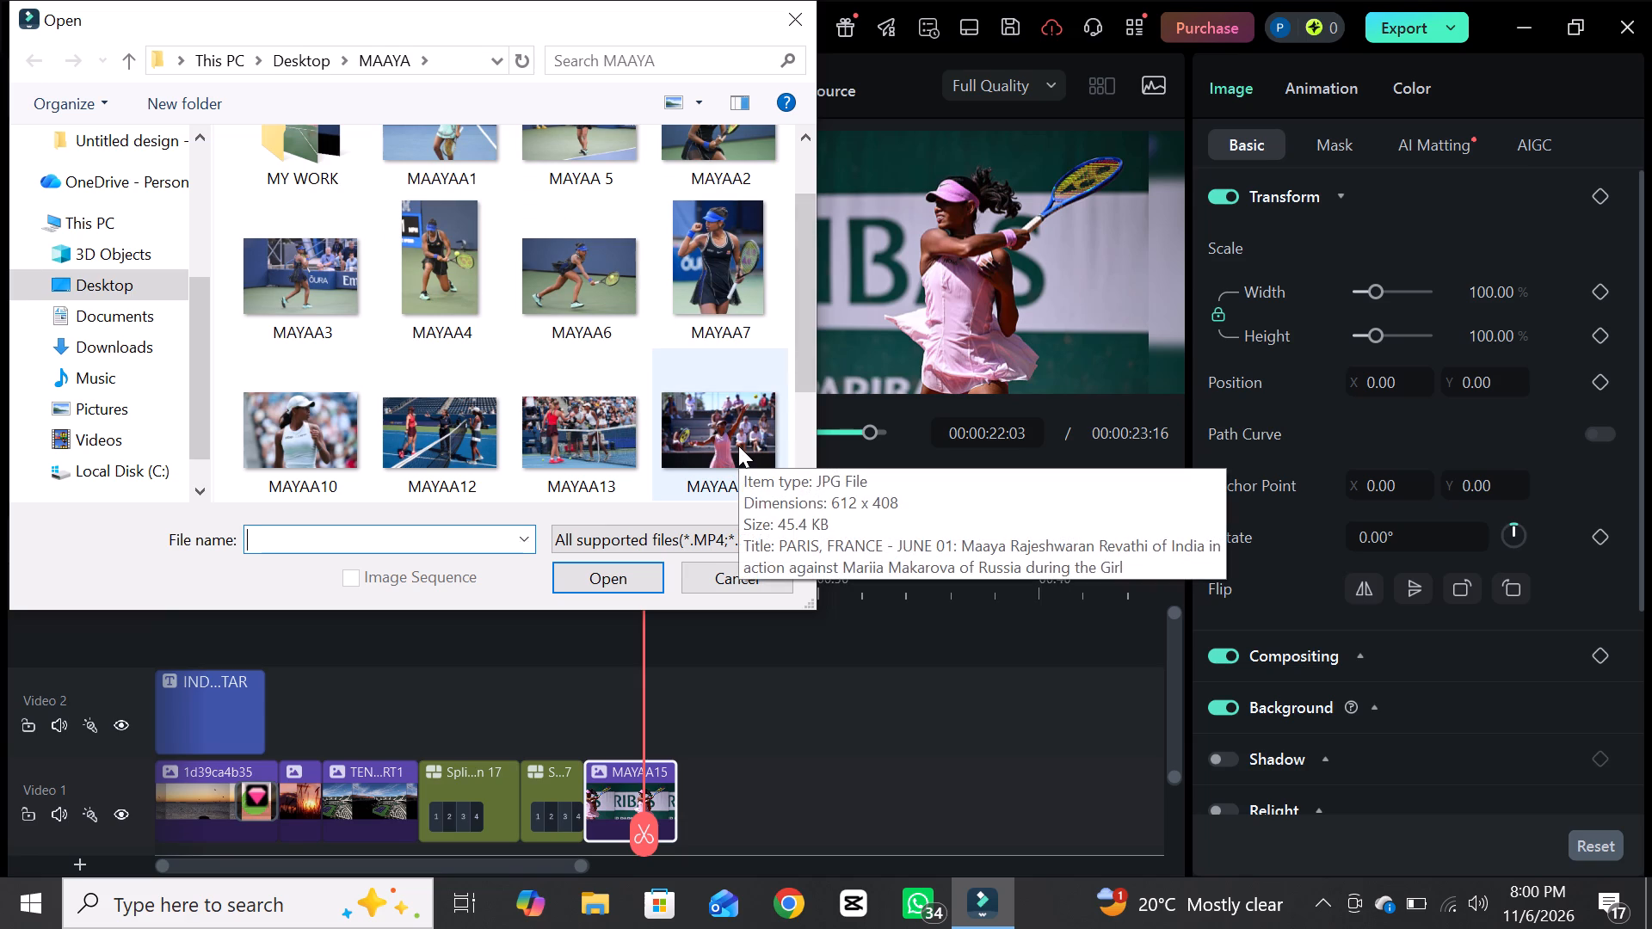
pyautogui.click(738, 446)
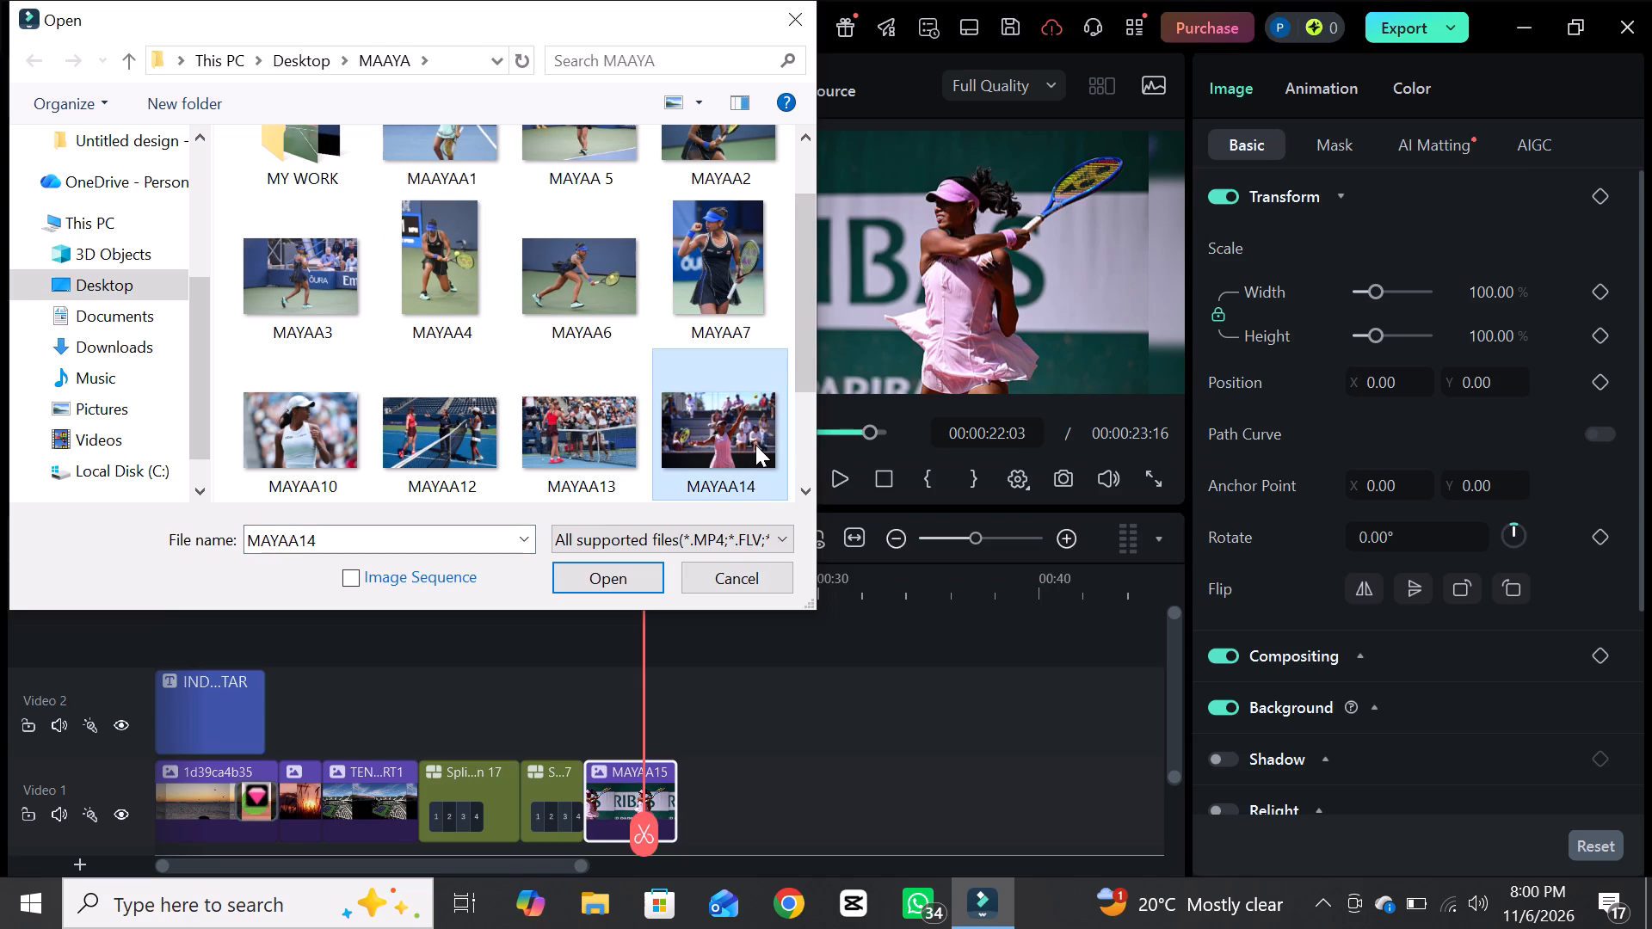
pyautogui.doubleClick(750, 437)
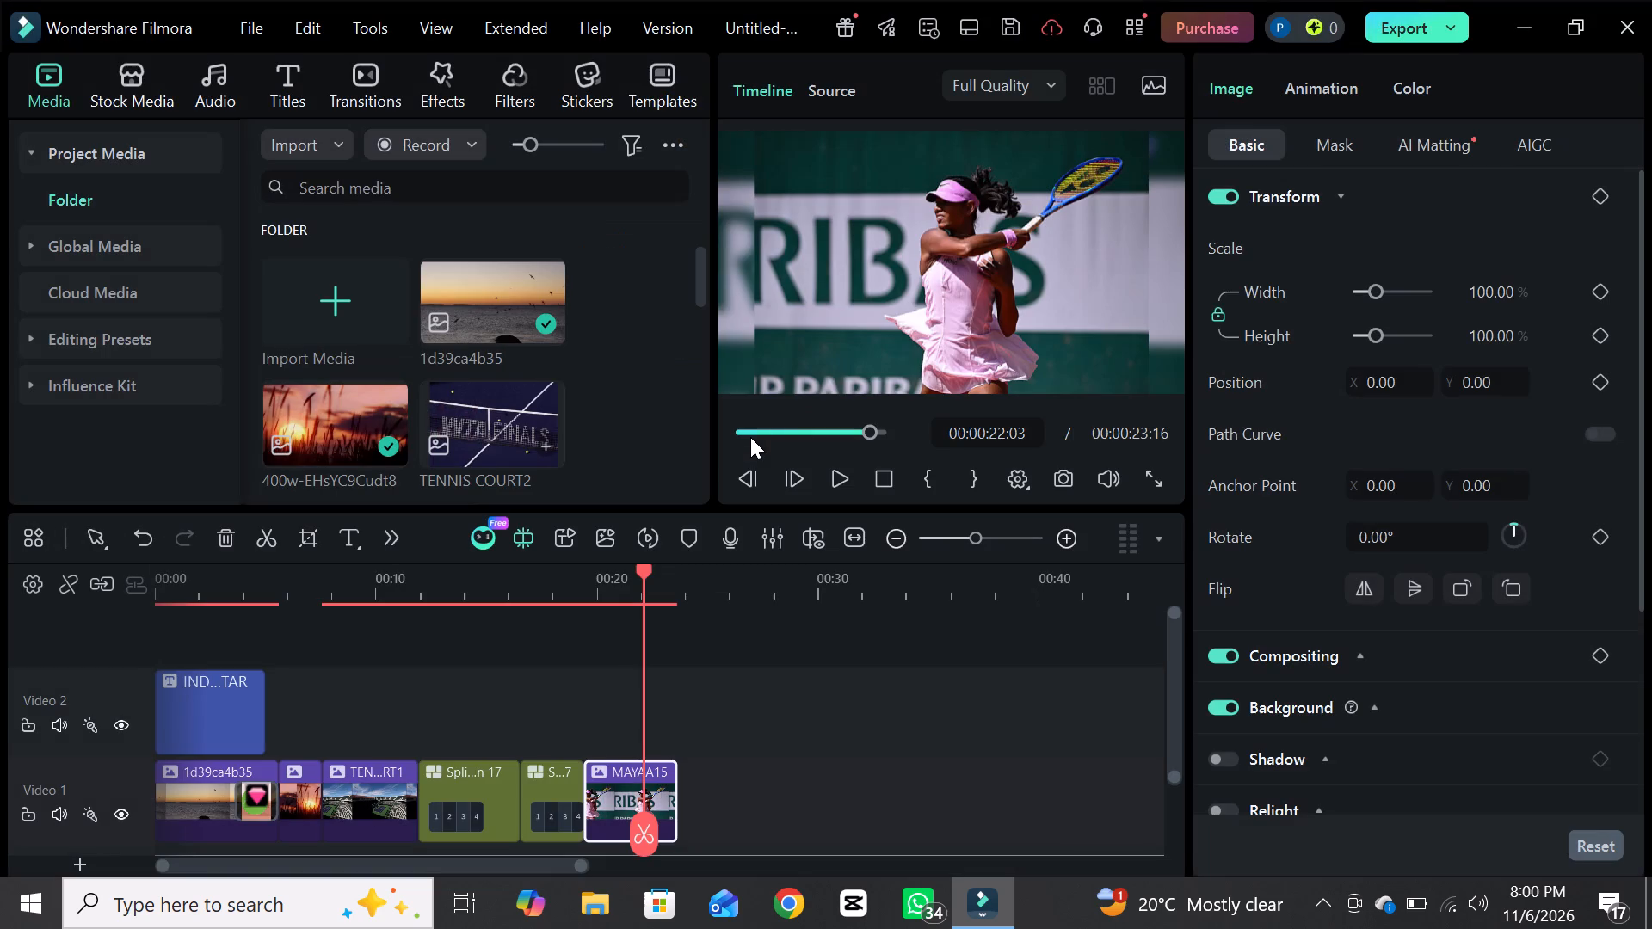
# Preview the MAYAA3 image and place it on Video 1 directly after the MAYAA15 clip.
pyautogui.moveTo(700, 284); pyautogui.dragTo(708, 402)
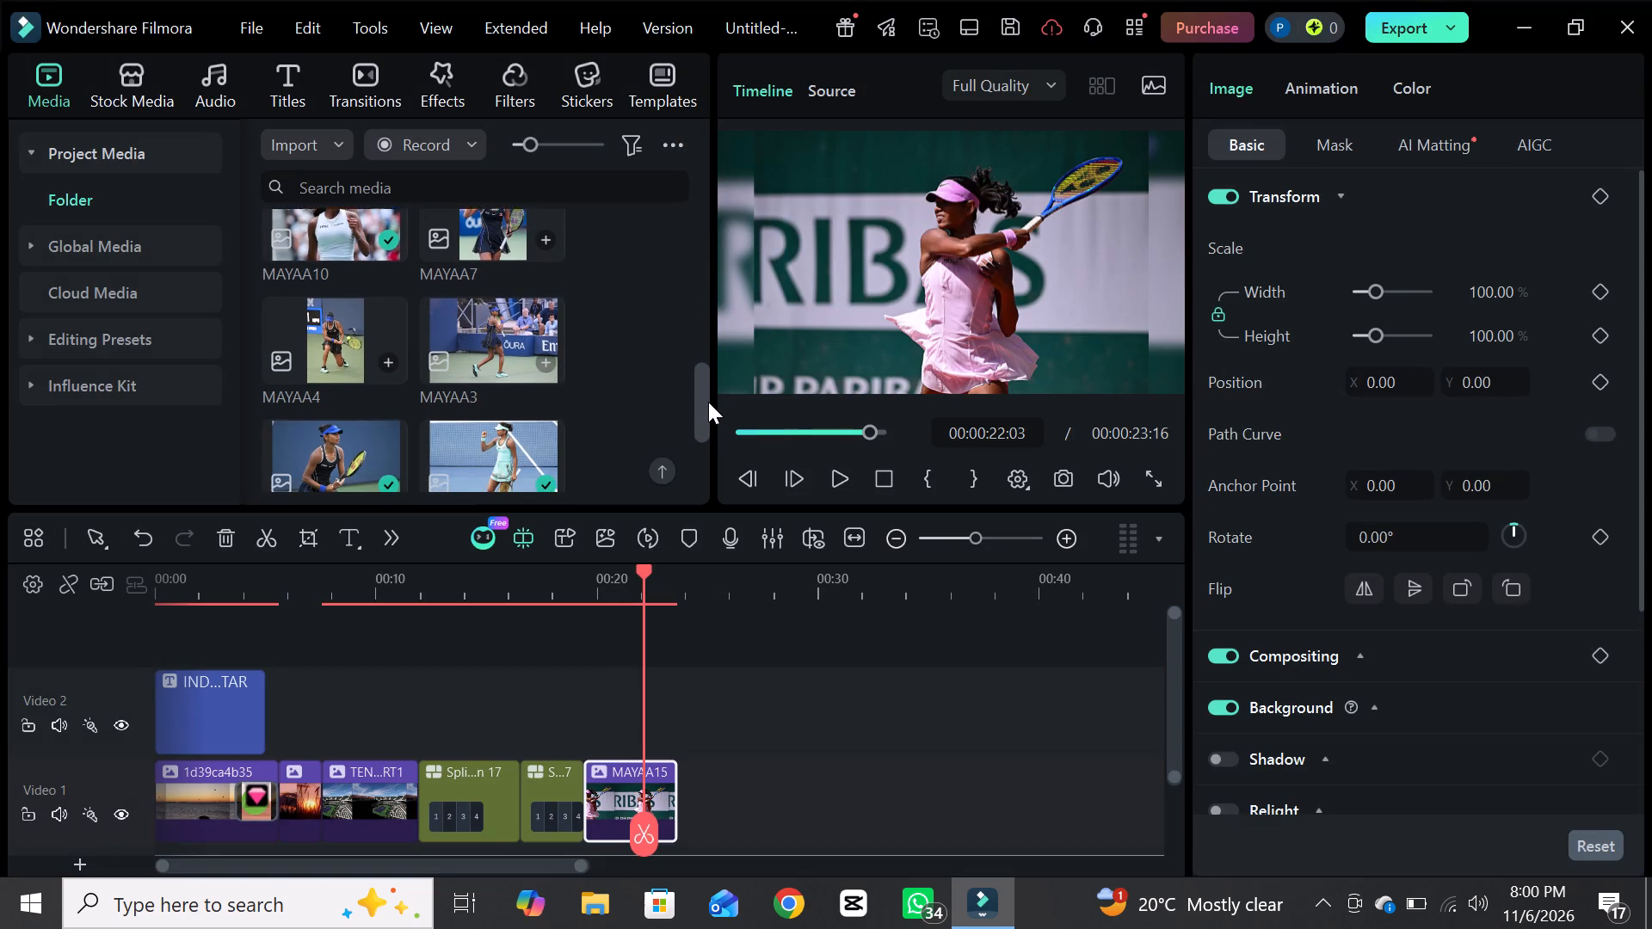
pyautogui.moveTo(708, 402); pyautogui.dragTo(708, 417)
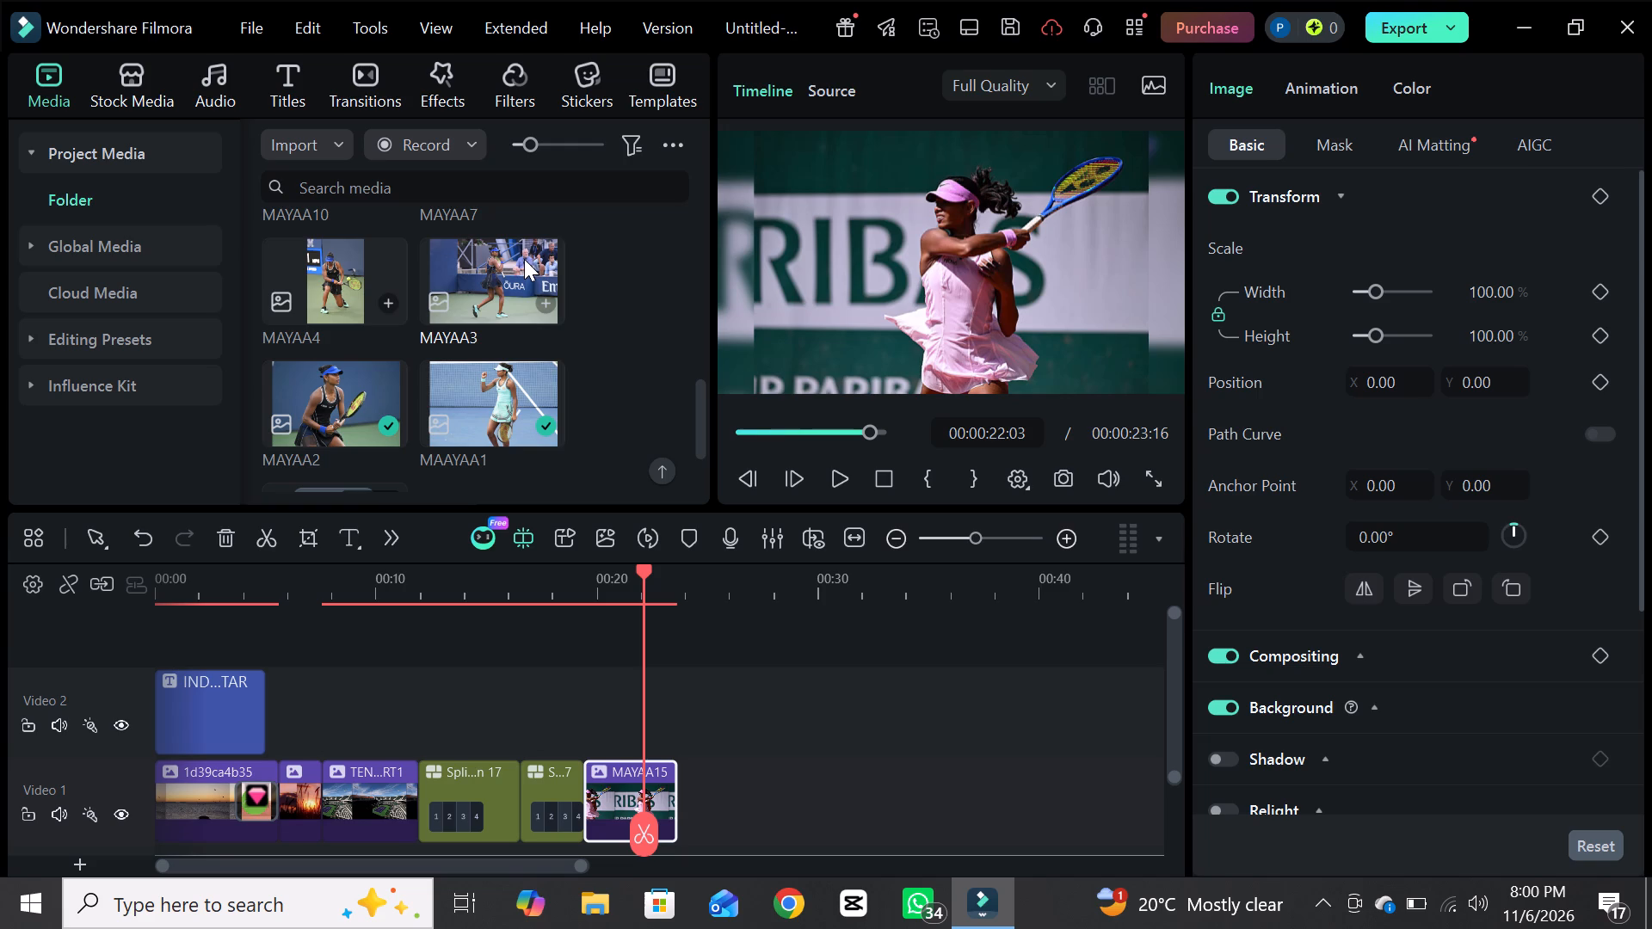
pyautogui.doubleClick(524, 259)
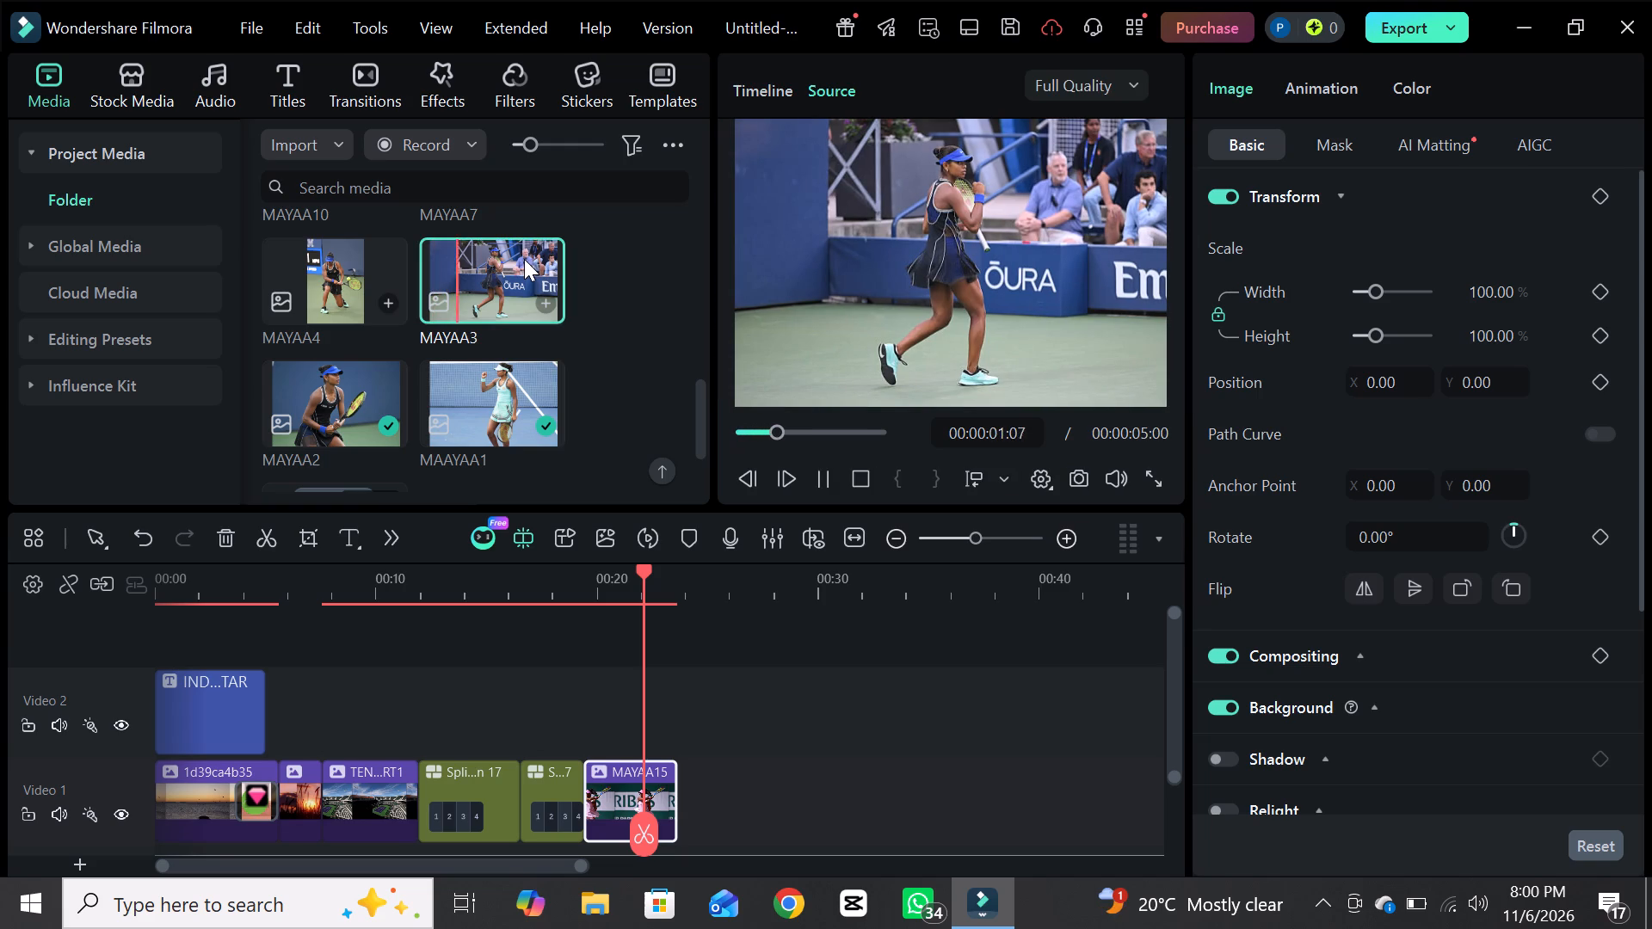
pyautogui.doubleClick(524, 259)
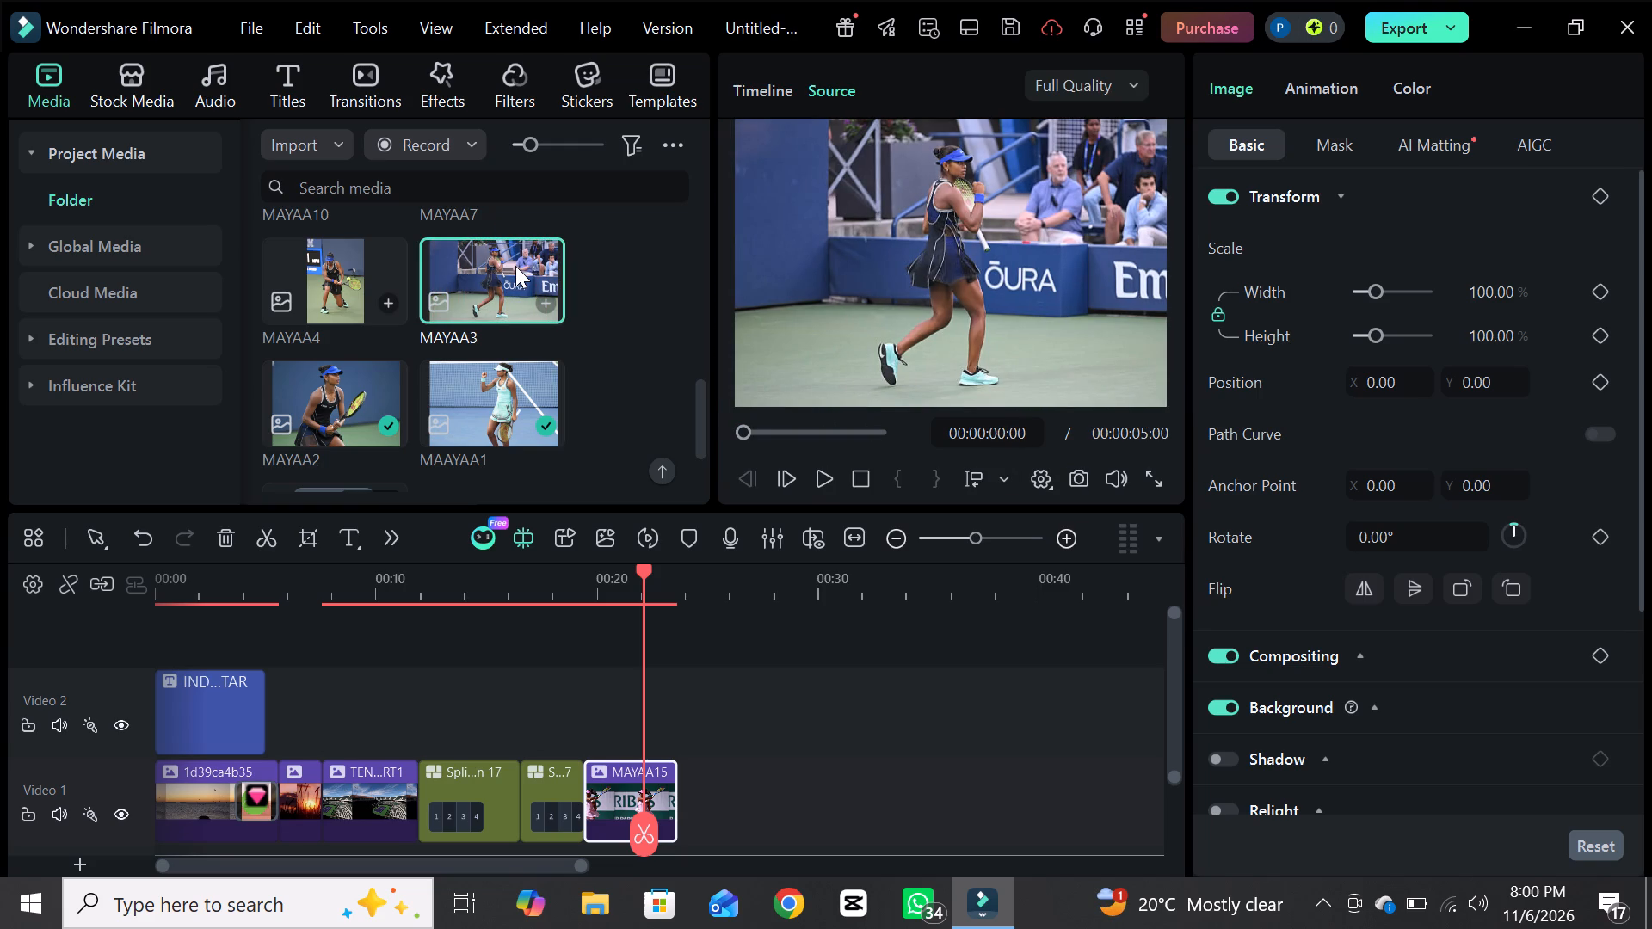
pyautogui.doubleClick(515, 266)
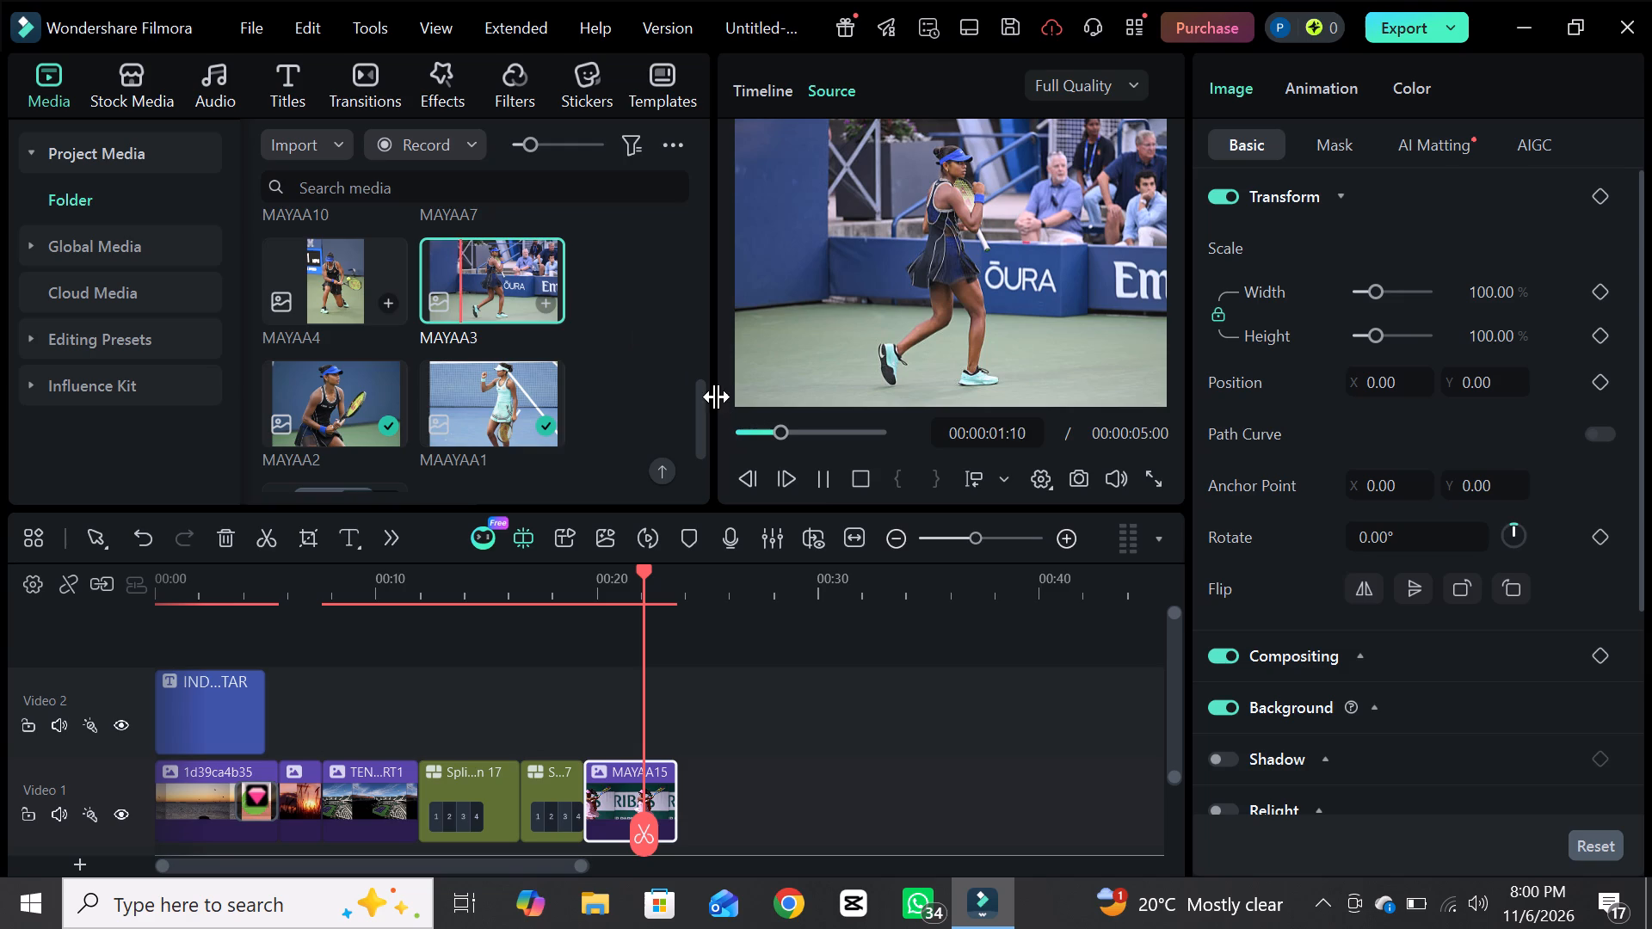
pyautogui.click(817, 477)
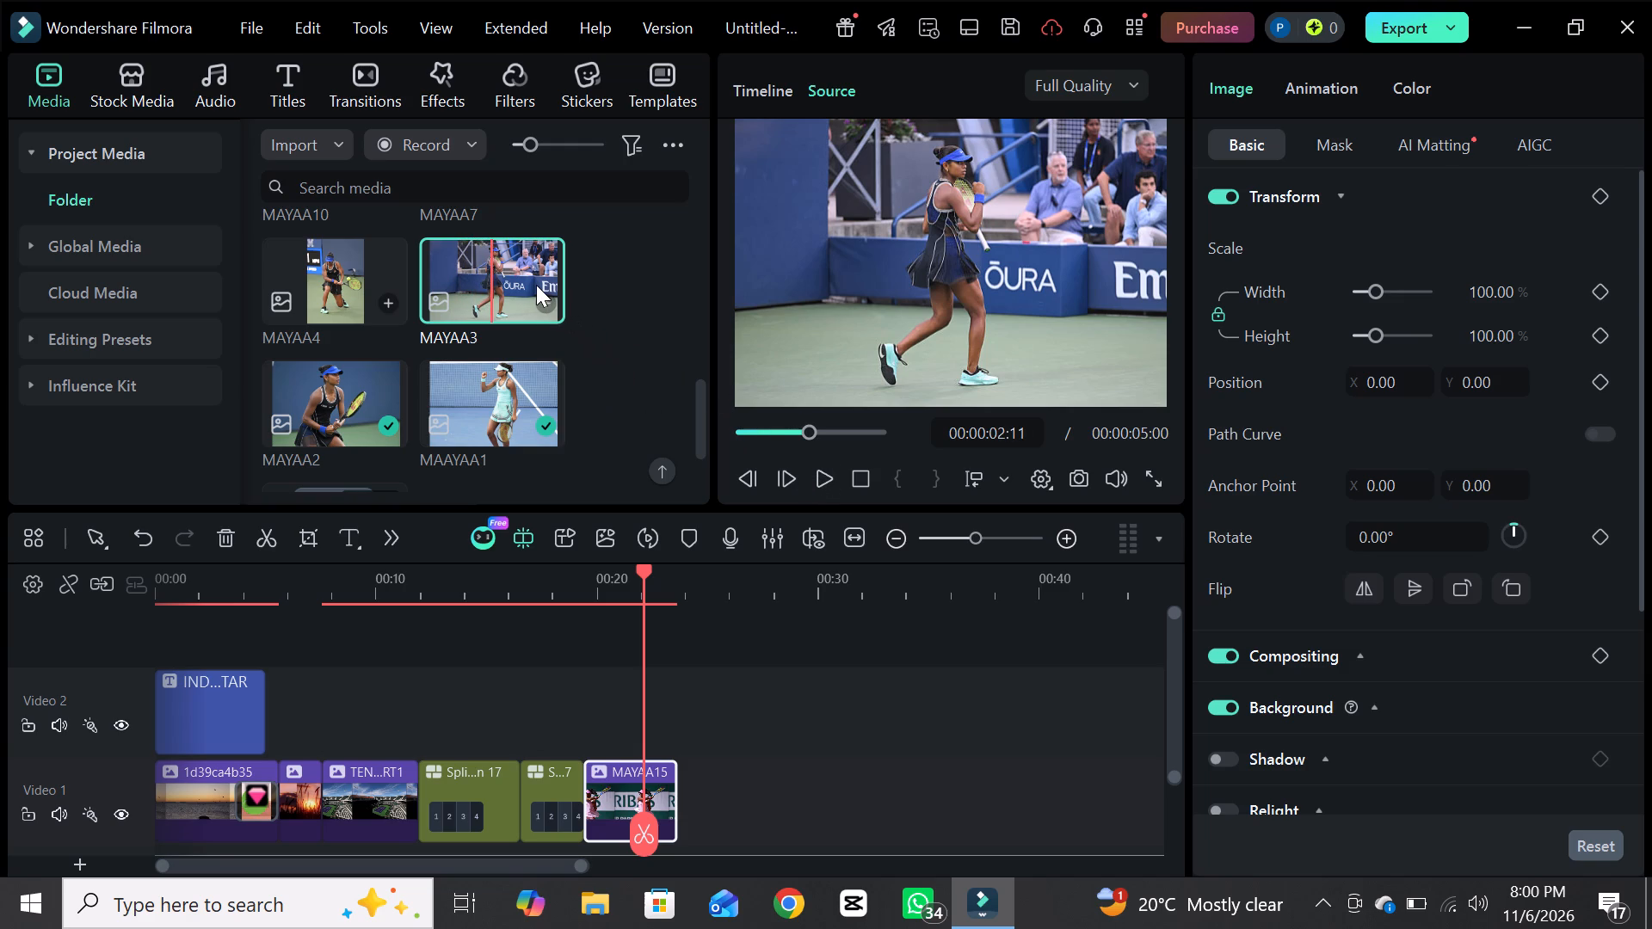
pyautogui.moveTo(536, 285); pyautogui.dragTo(698, 691)
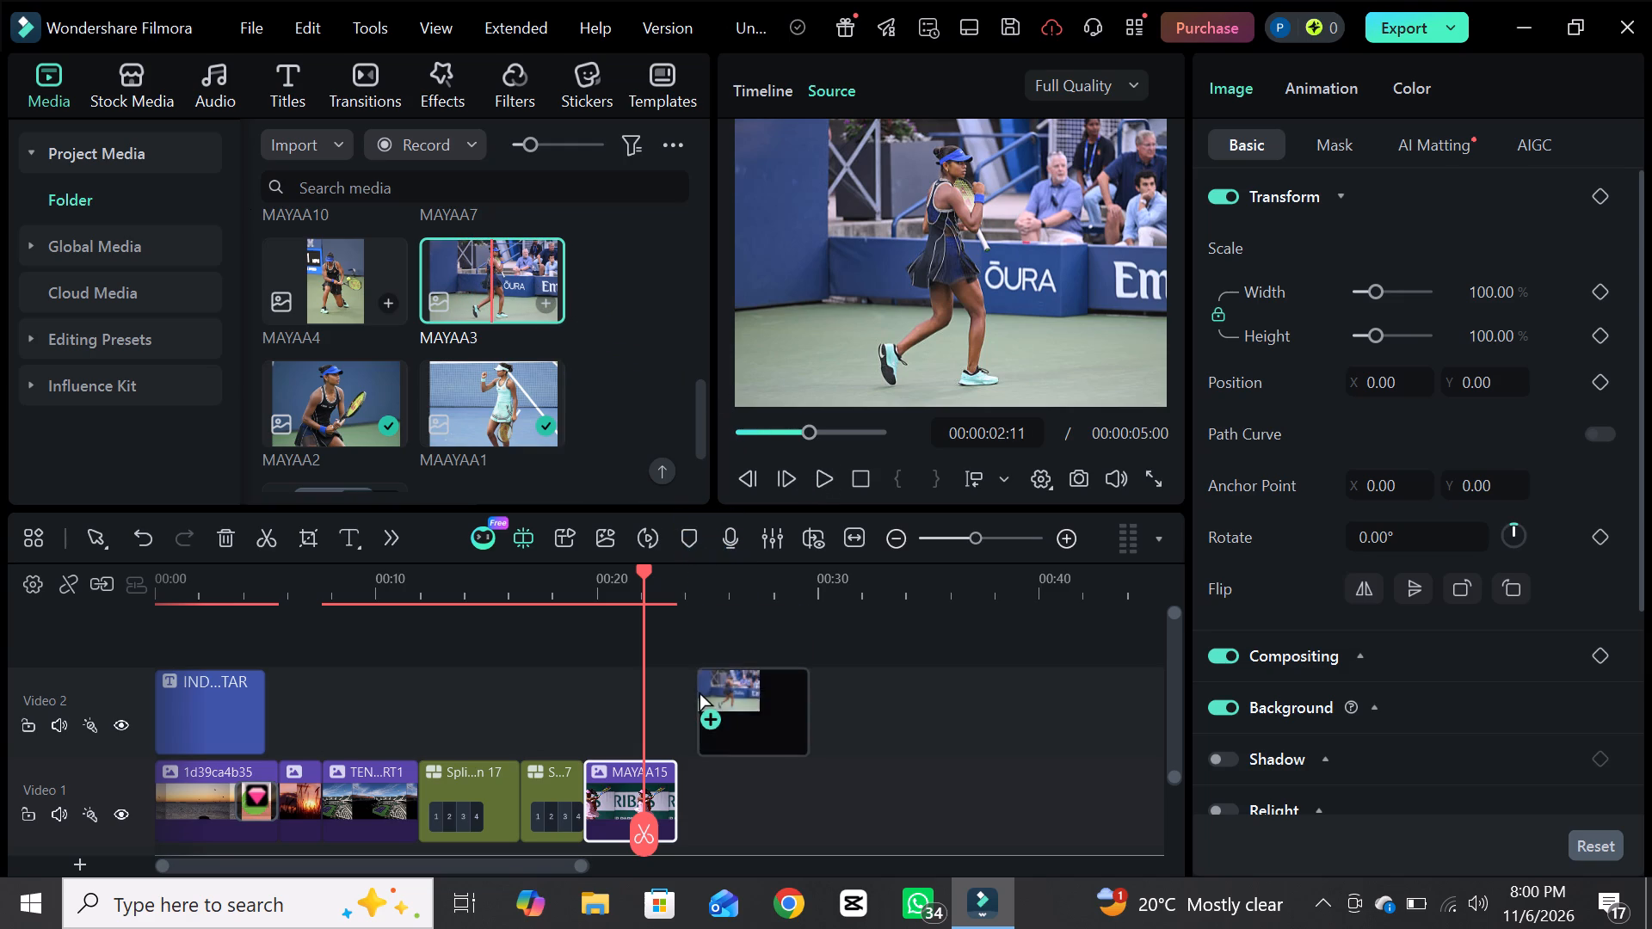
pyautogui.moveTo(698, 691); pyautogui.dragTo(676, 812)
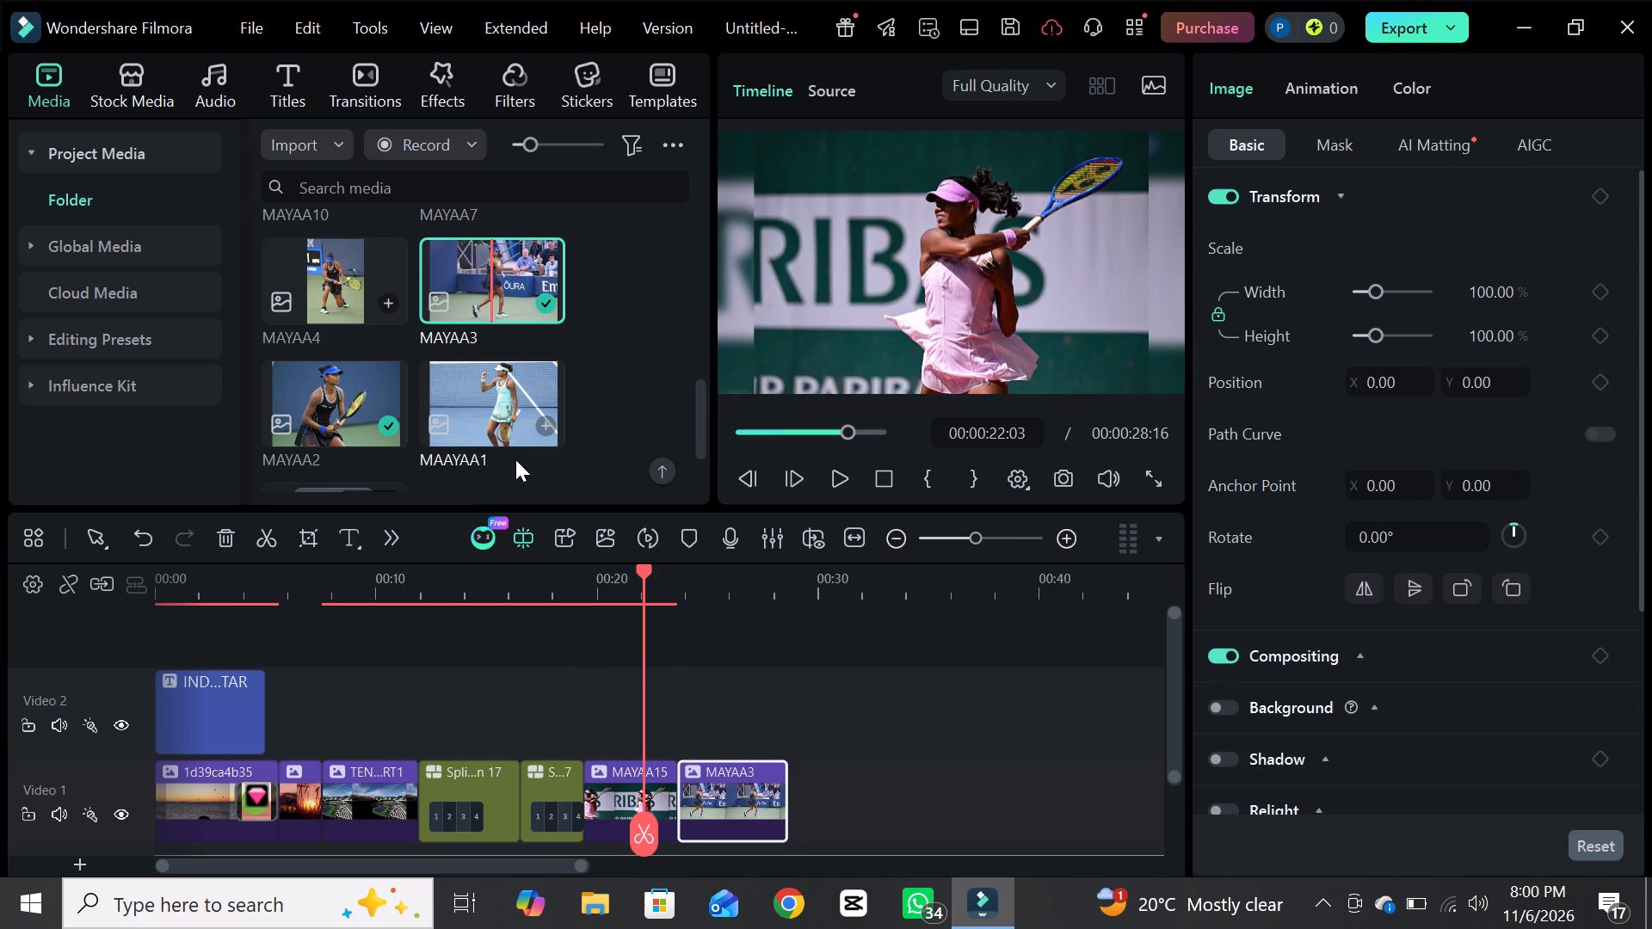
# Place the MAYAA2 image on Video 1 directly after the MAYAA3 clip.
pyautogui.moveTo(375, 396); pyautogui.dragTo(747, 818)
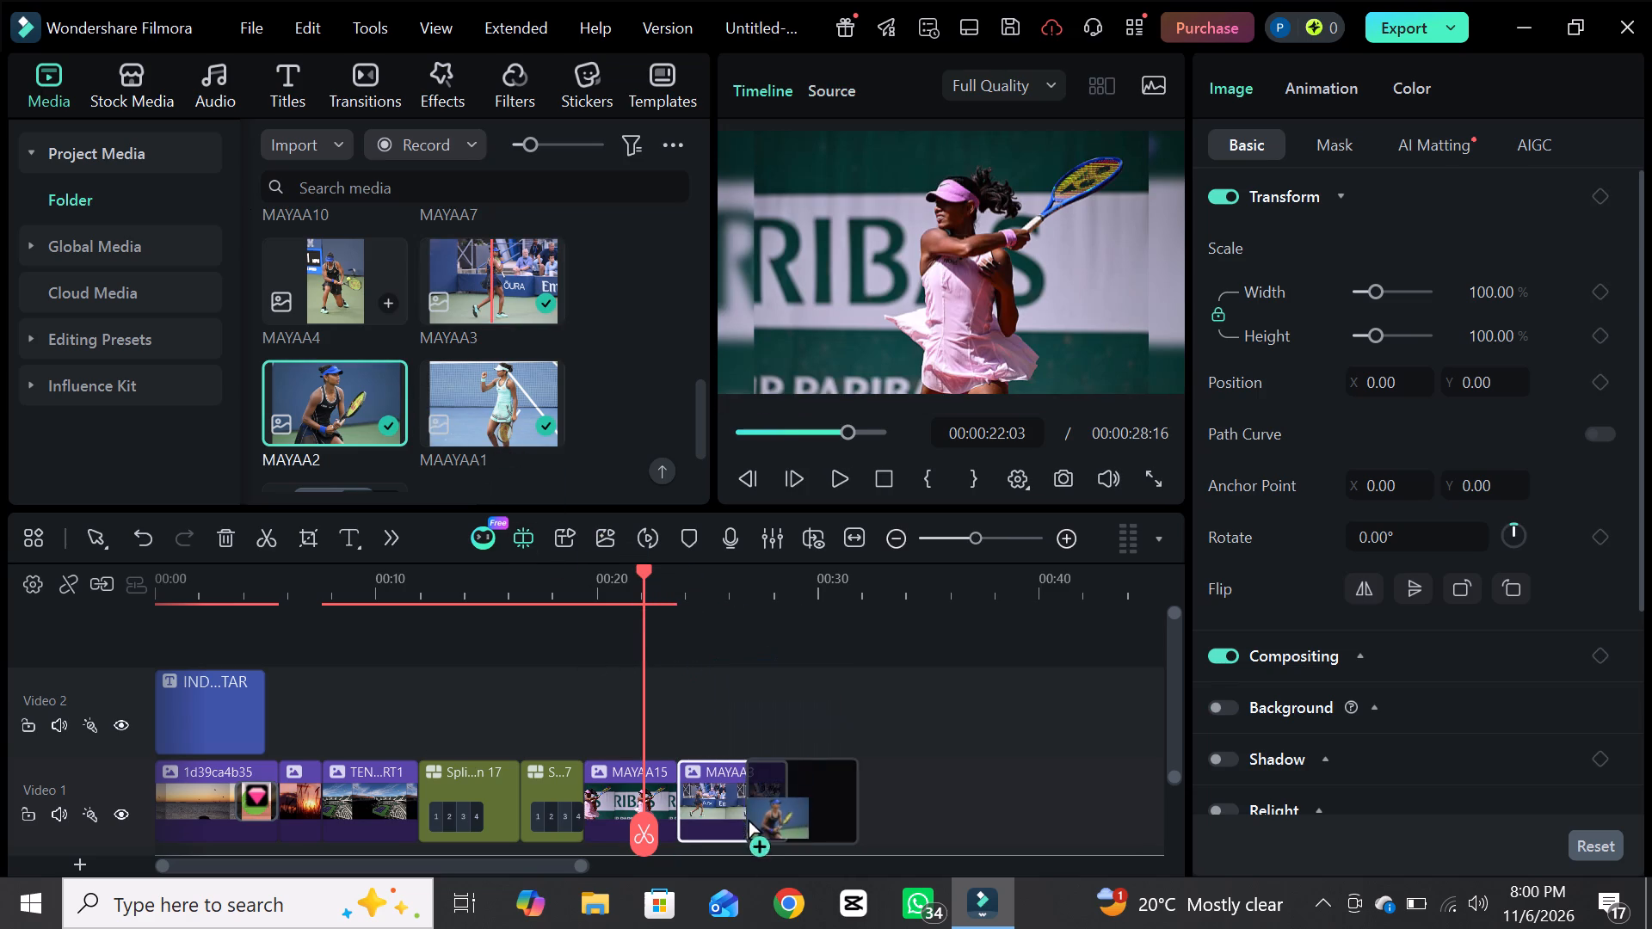
pyautogui.moveTo(747, 818); pyautogui.dragTo(790, 843)
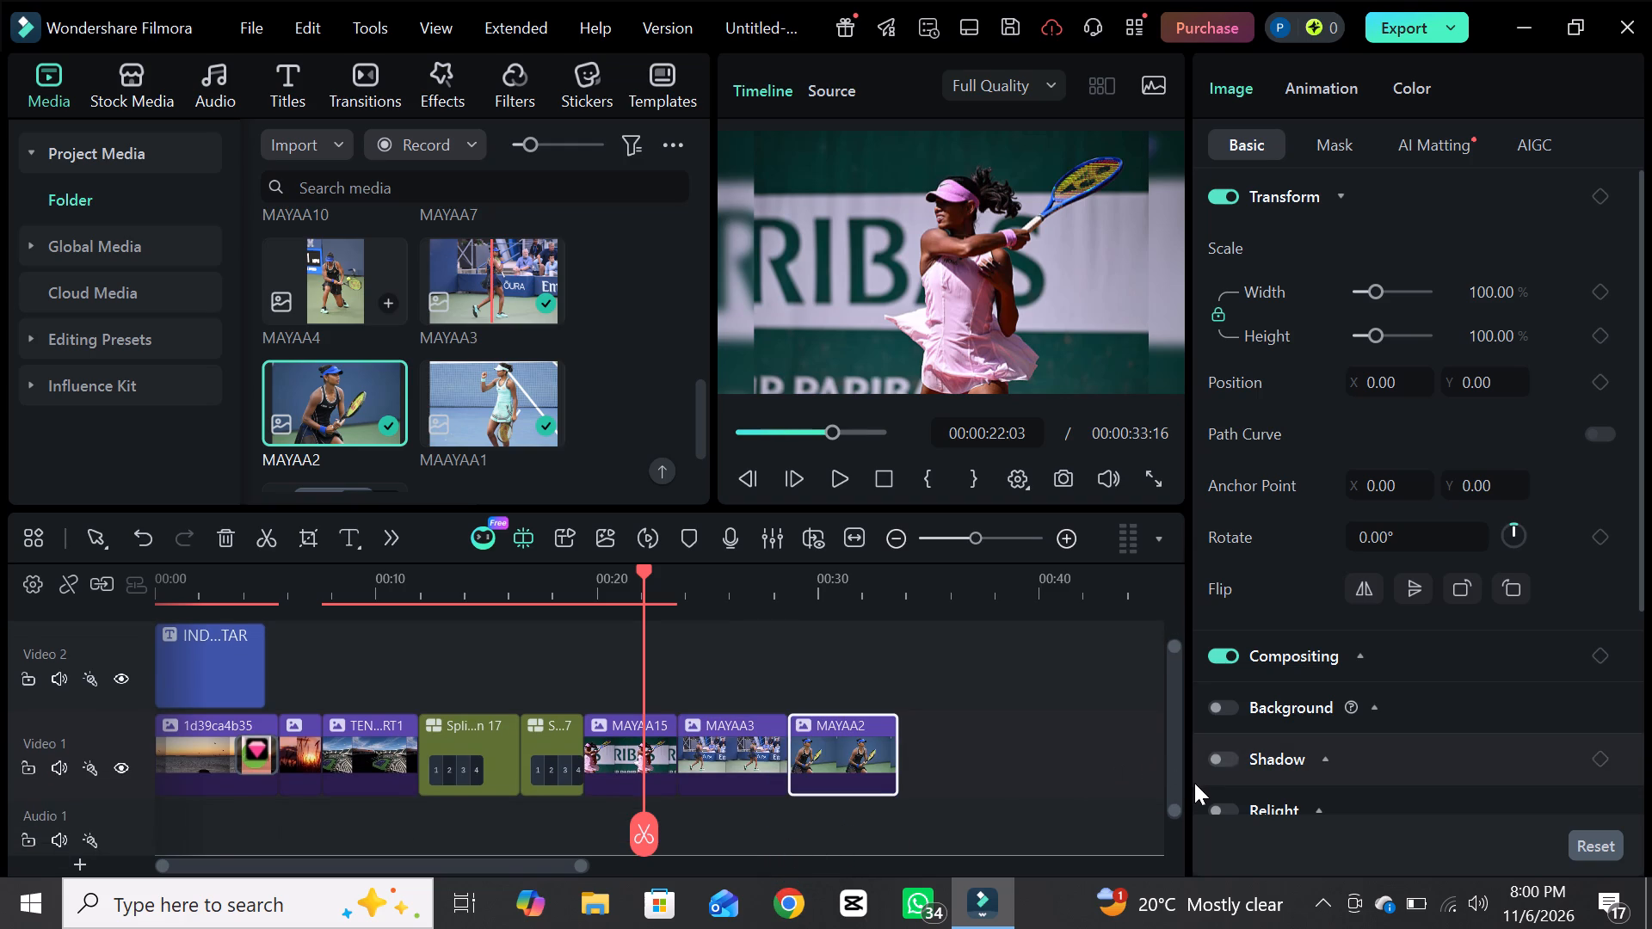
# Place the MAYAA13 image from the project media on Video 1 directly after the MAYAA2 clip.
pyautogui.moveTo(1176, 786); pyautogui.dragTo(1171, 752)
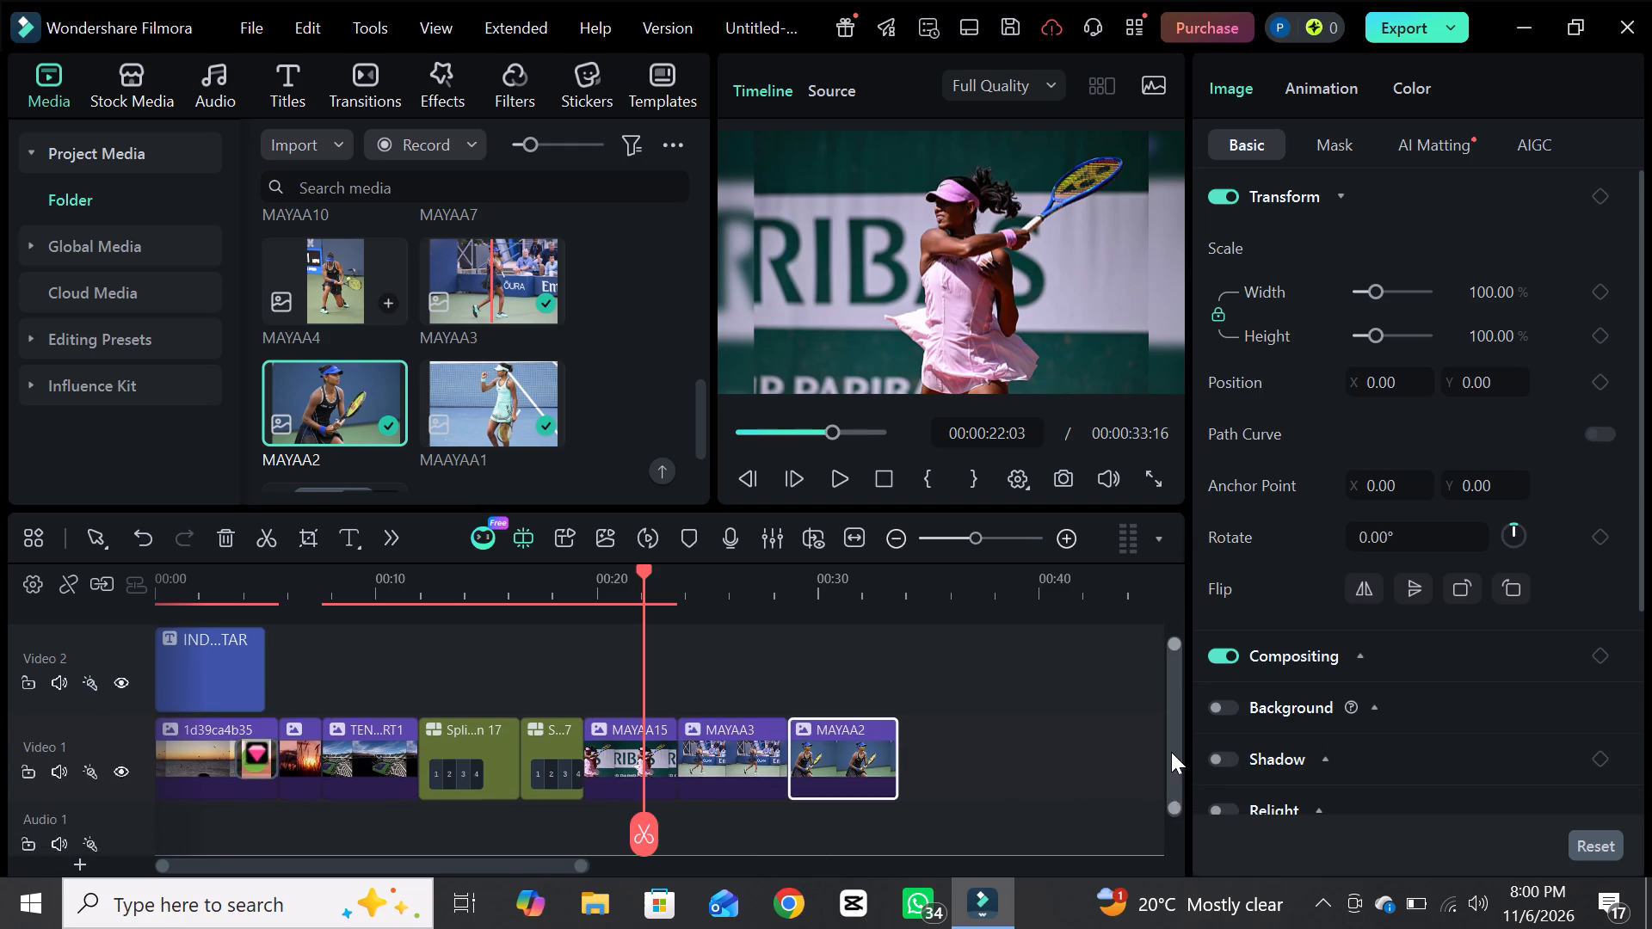
pyautogui.moveTo(1171, 752); pyautogui.dragTo(1169, 750)
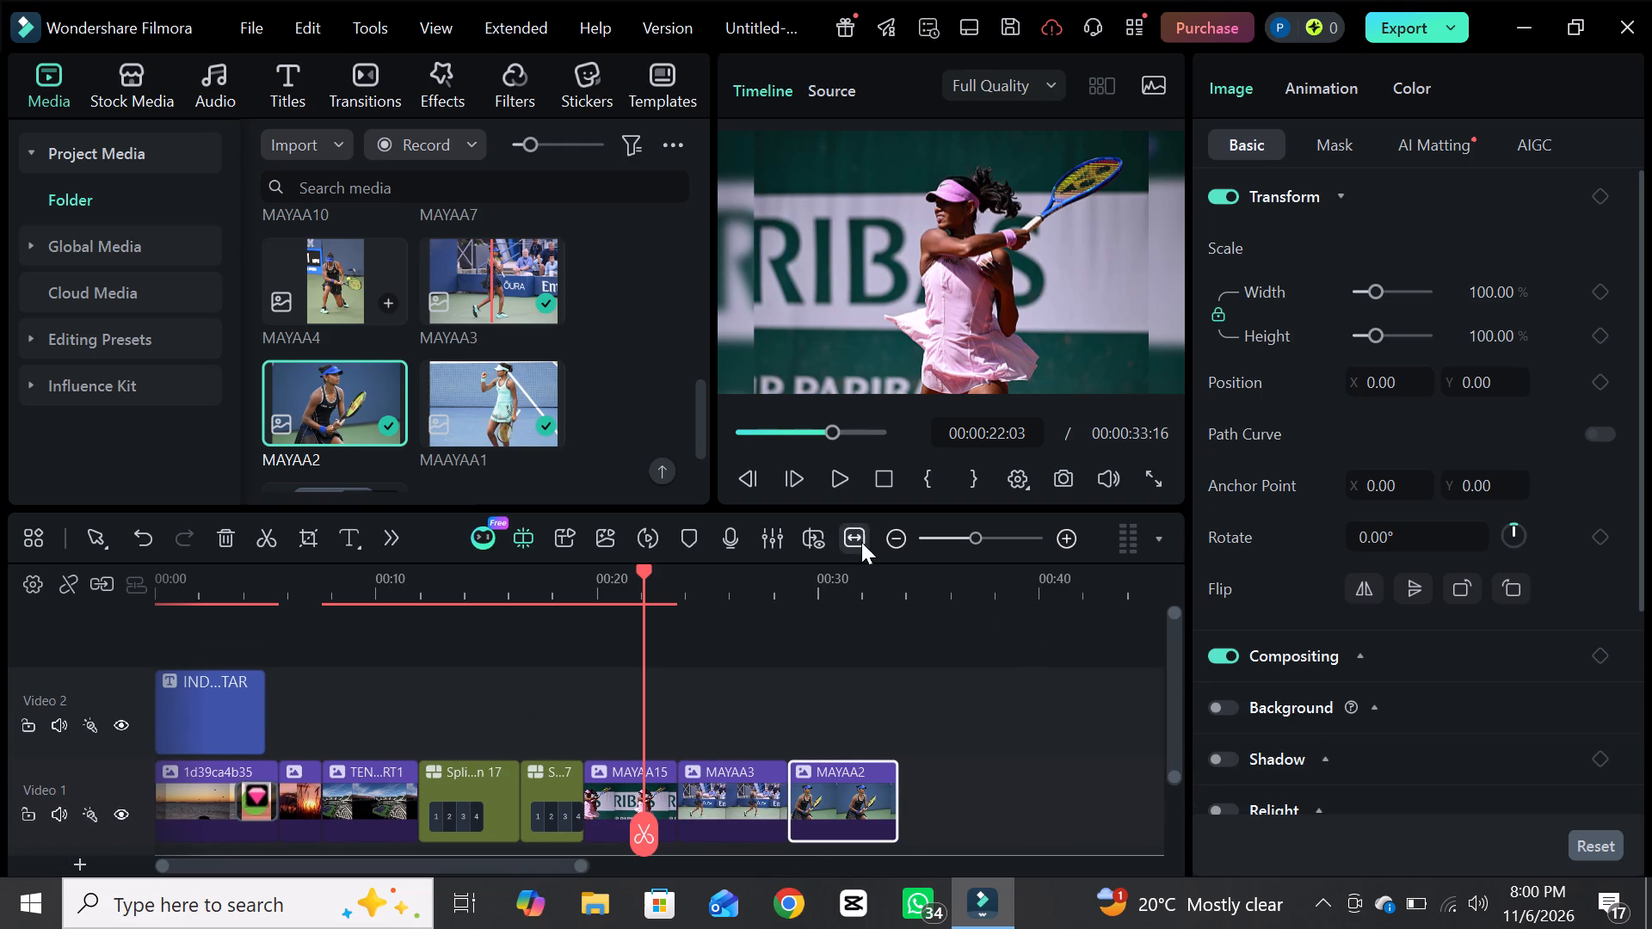
pyautogui.click(702, 409)
pyautogui.moveTo(702, 409); pyautogui.dragTo(698, 377)
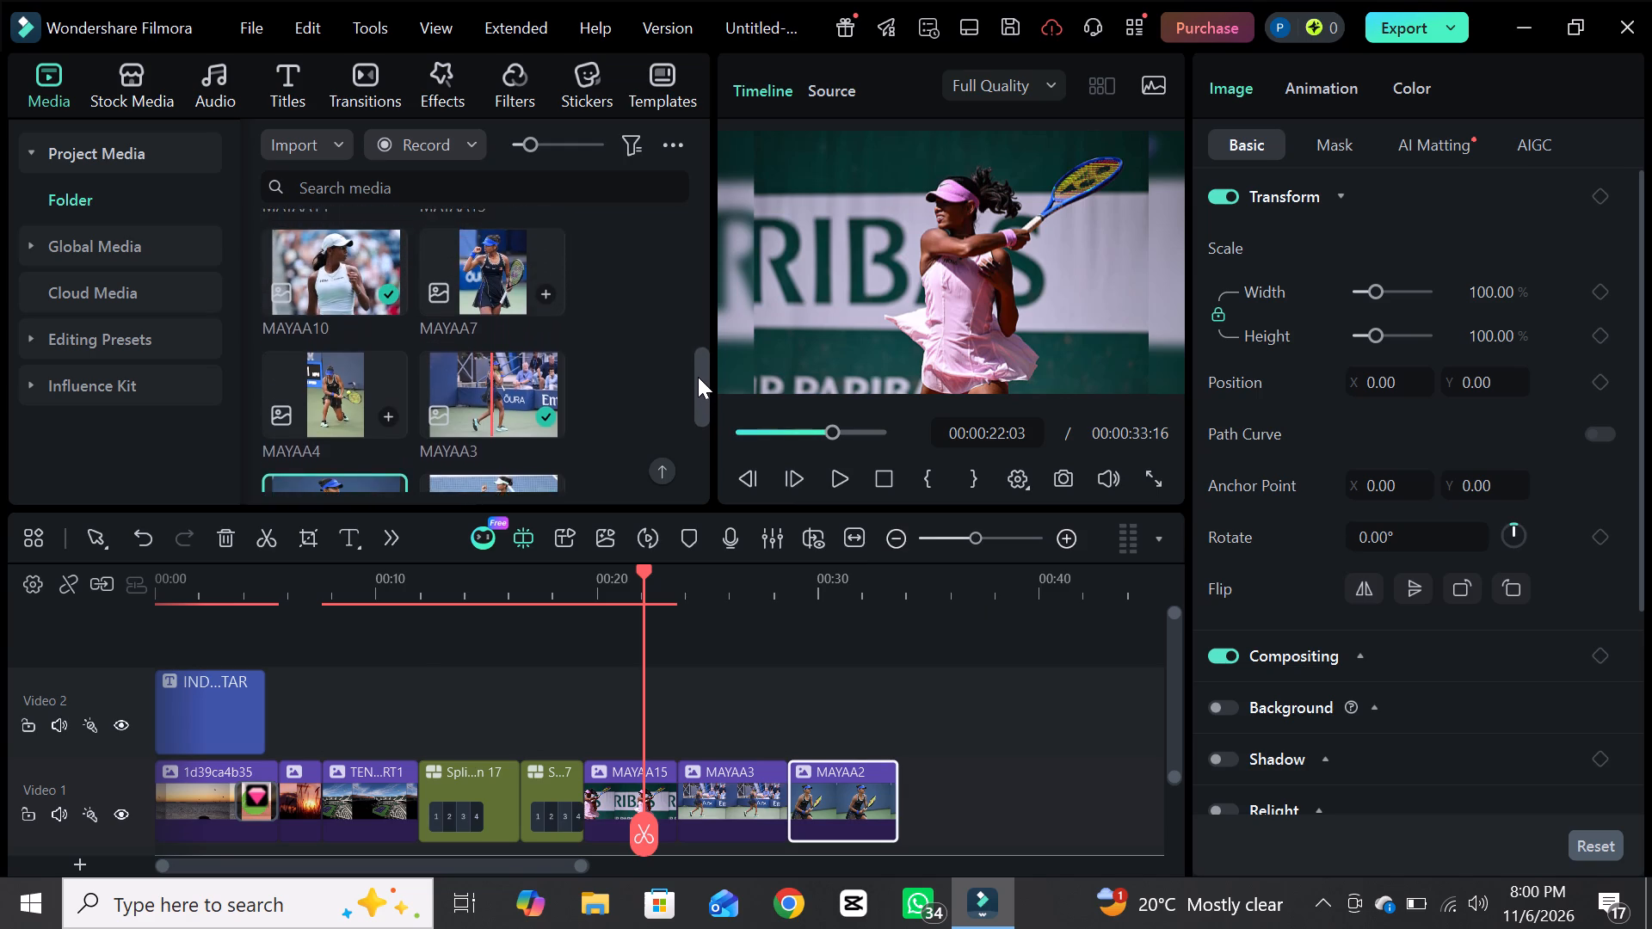
pyautogui.moveTo(698, 377); pyautogui.dragTo(692, 324)
pyautogui.moveTo(533, 319); pyautogui.dragTo(909, 846)
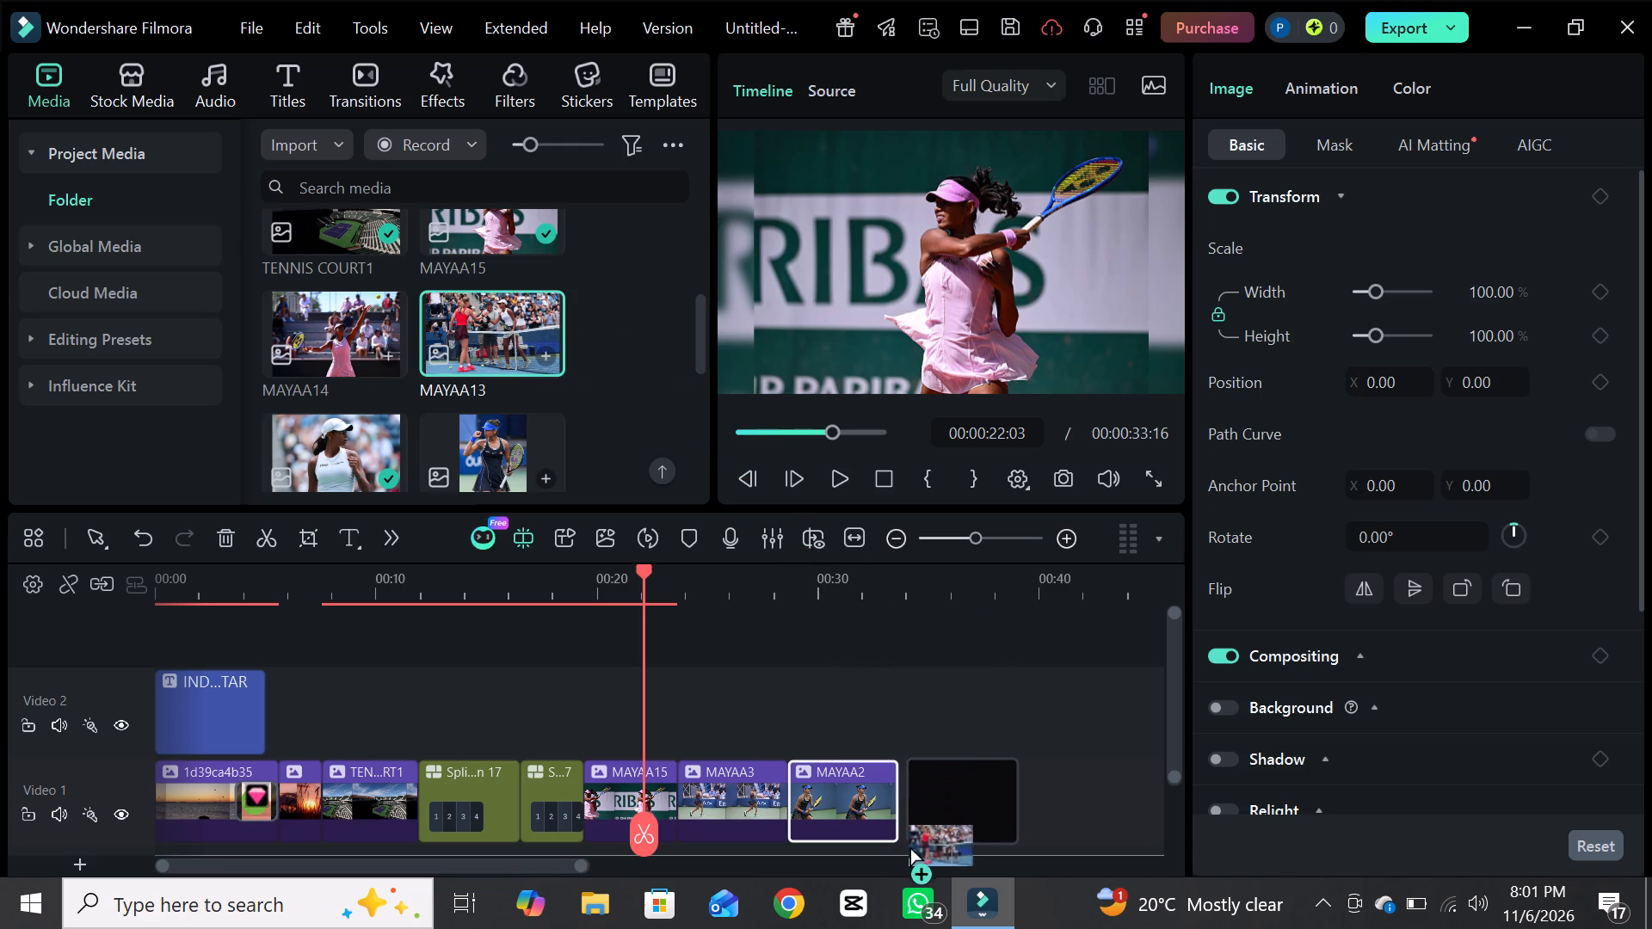
pyautogui.moveTo(909, 846); pyautogui.dragTo(903, 819)
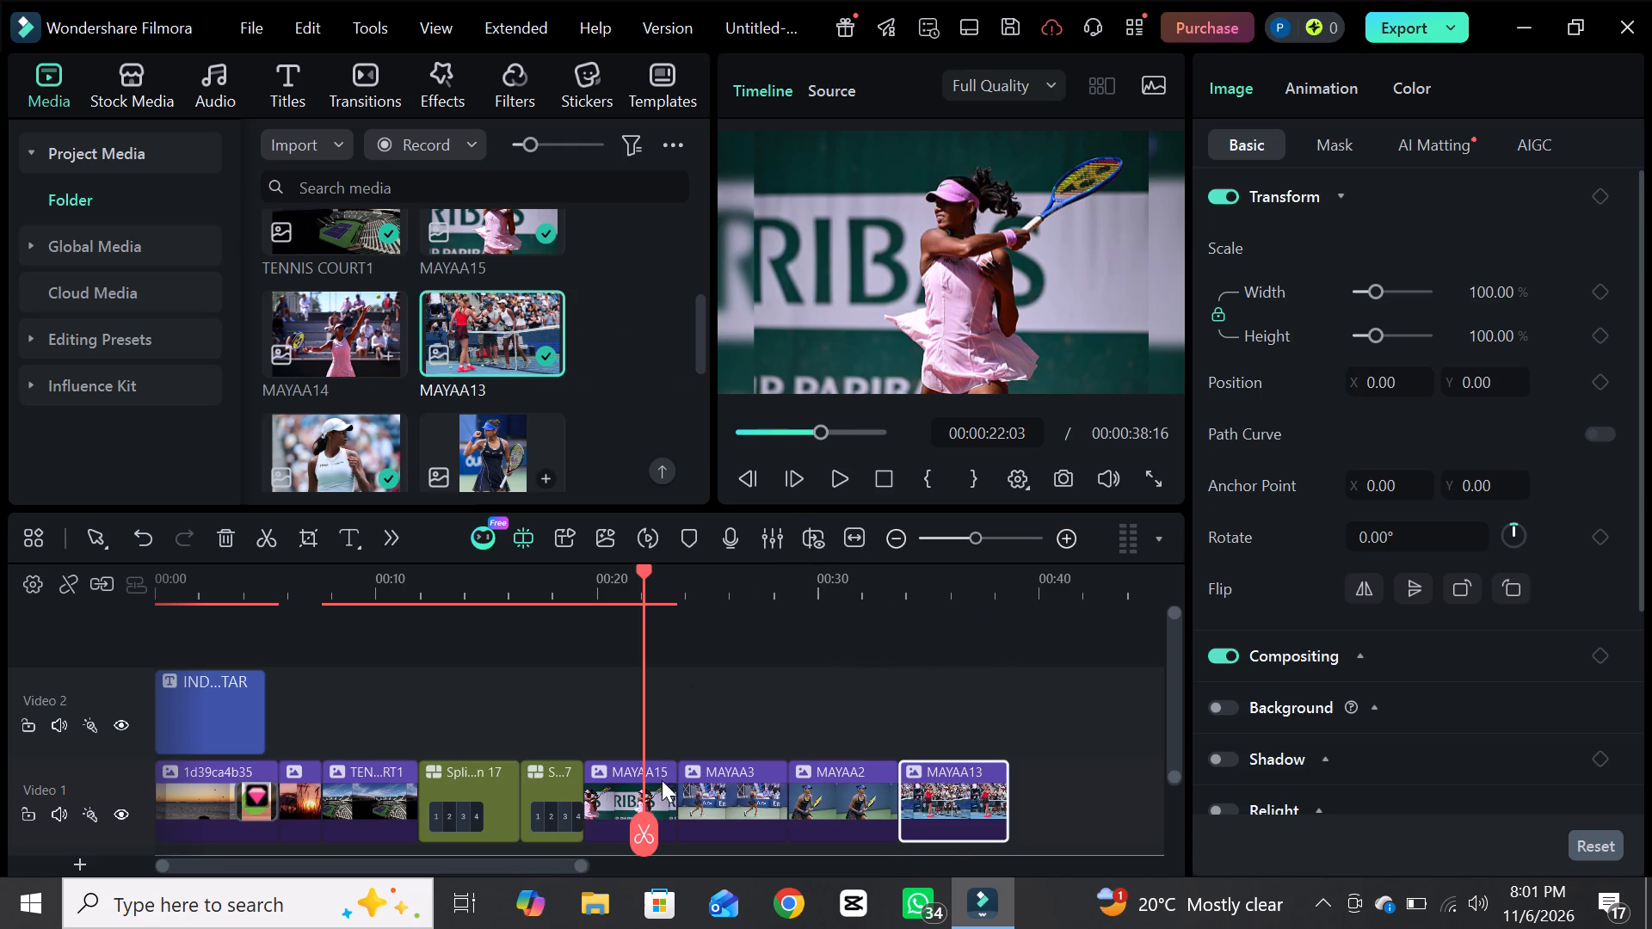
# Play the video from the beginning through the tennis court clip, and return the playhead to the sunset clip at 00:00:06:18.
pyautogui.click(736, 431)
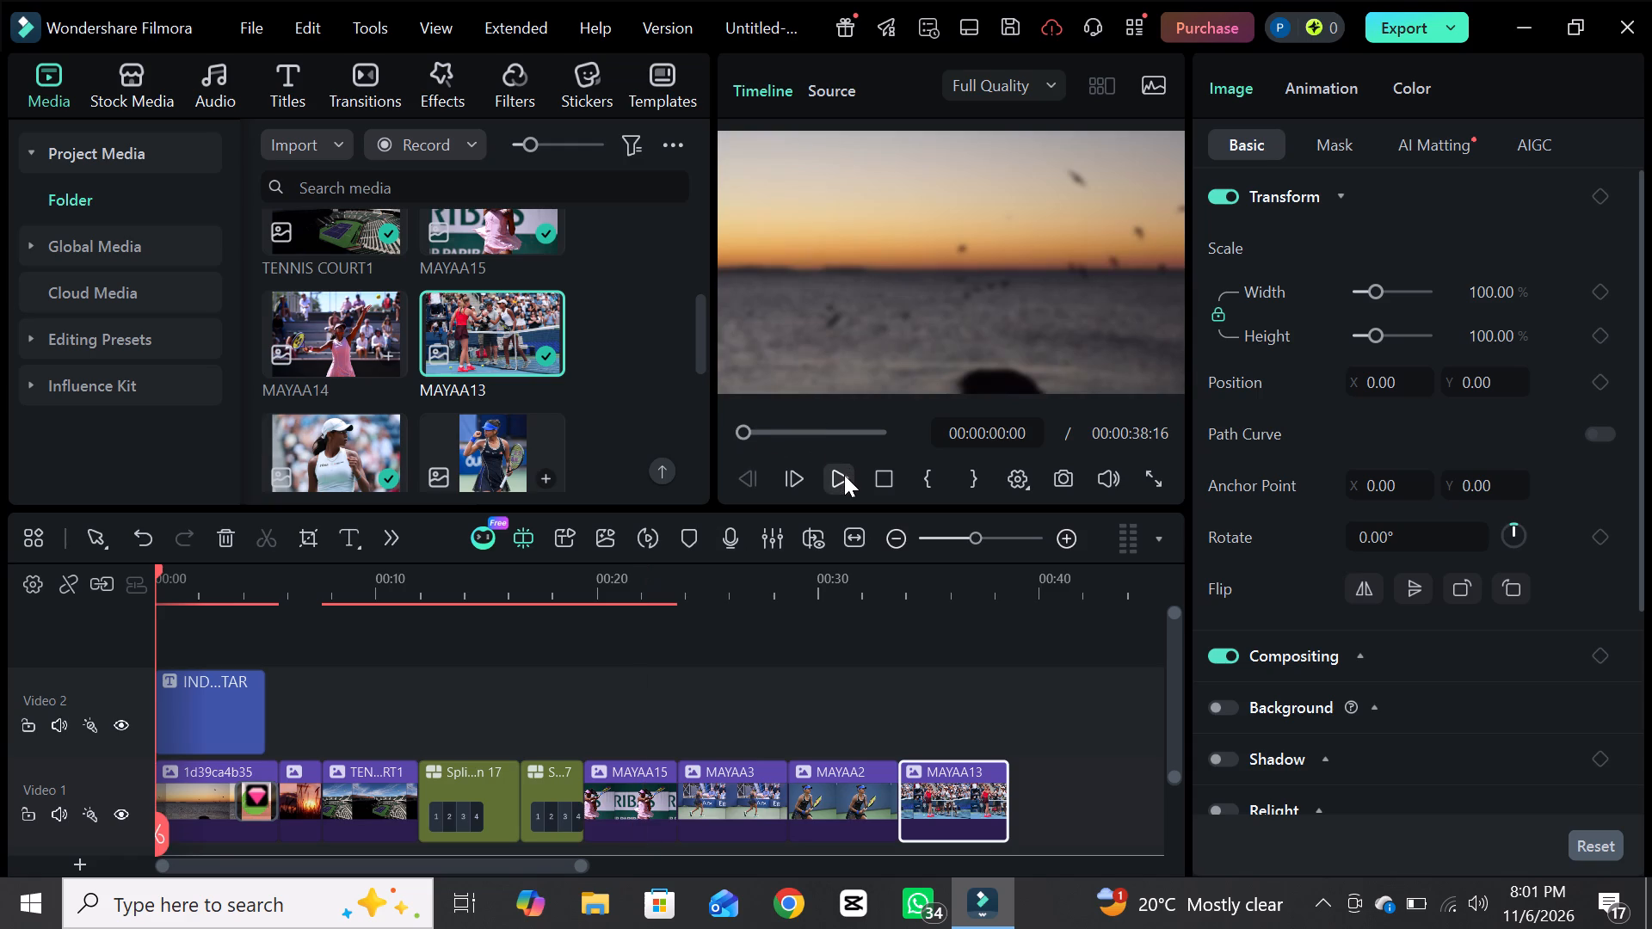
pyautogui.click(844, 475)
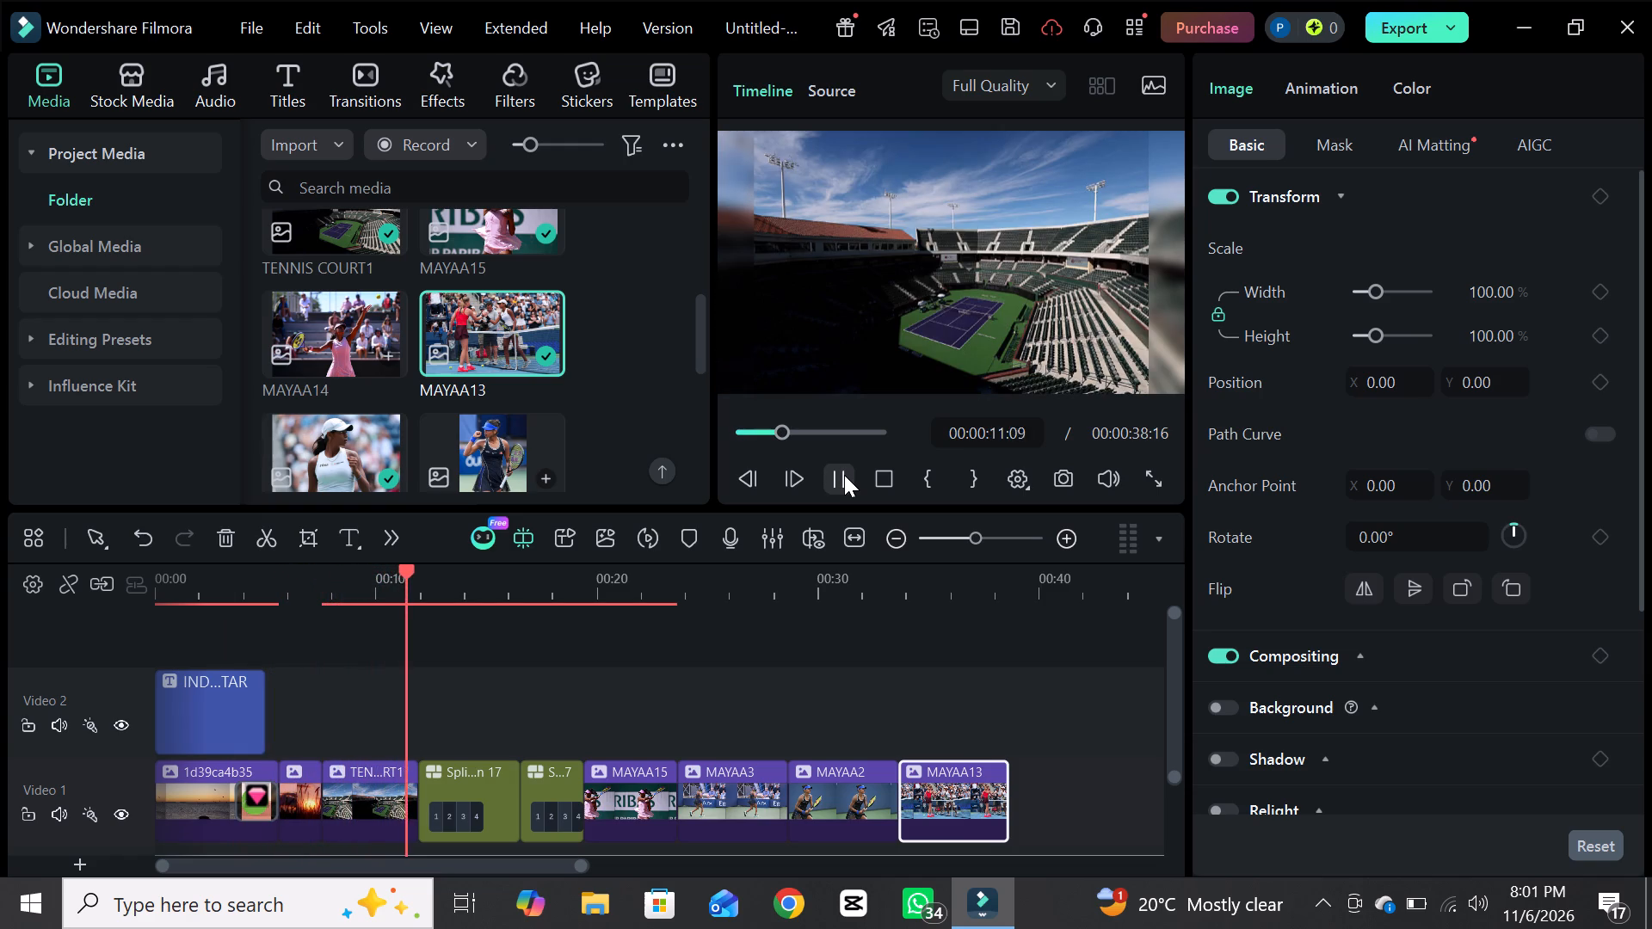
pyautogui.click(844, 475)
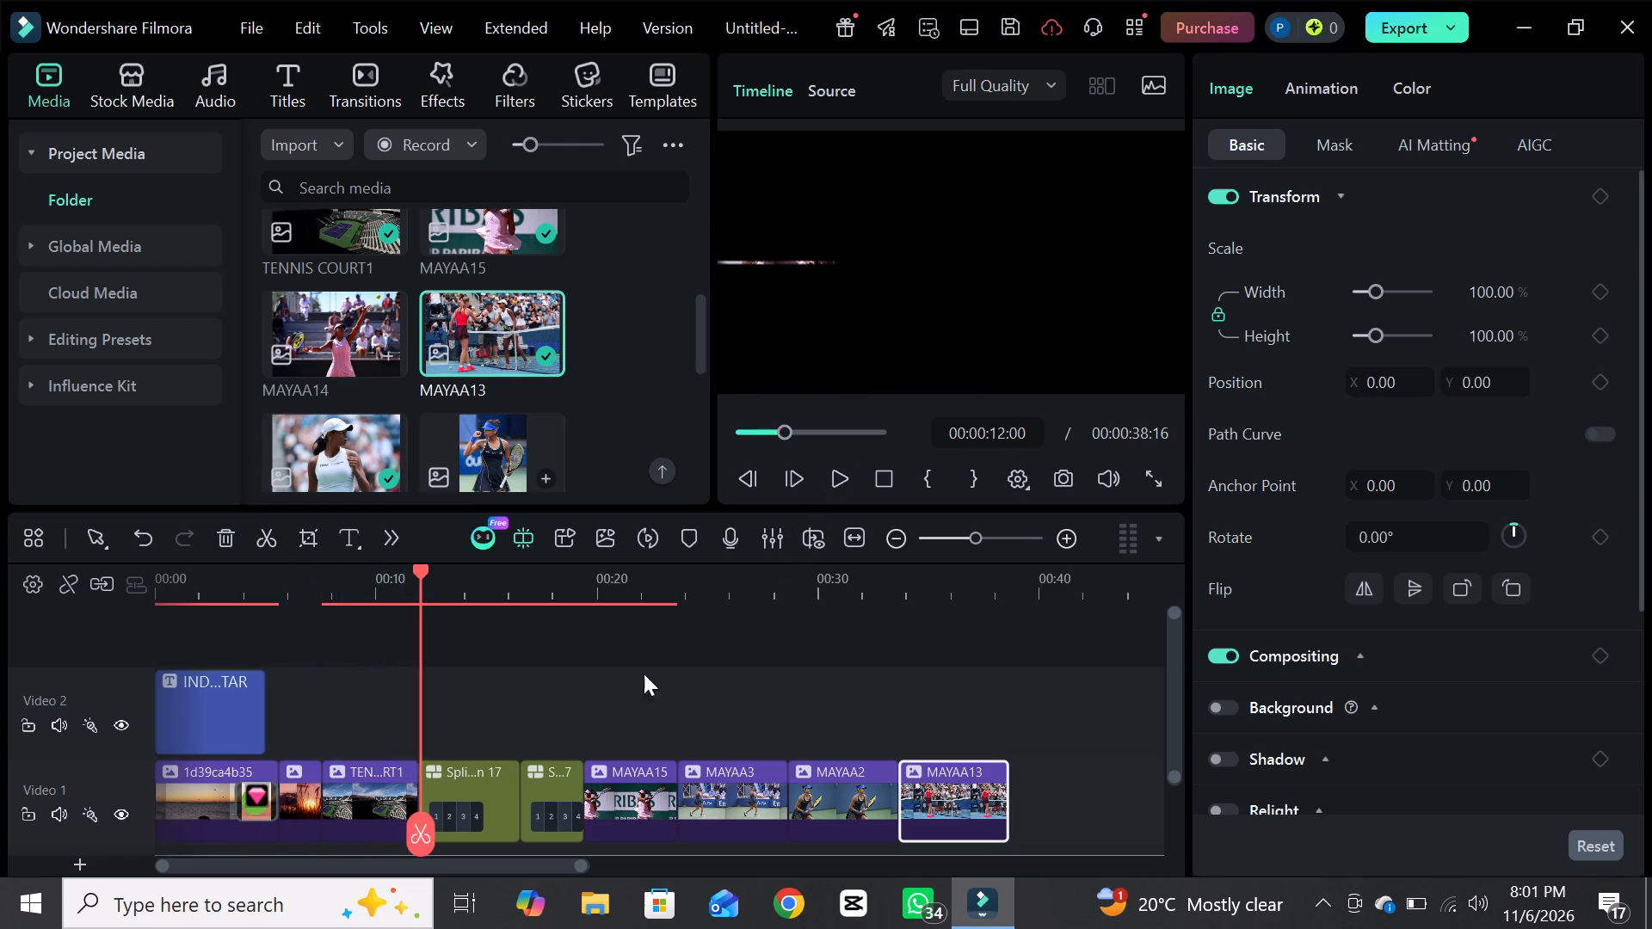
pyautogui.moveTo(422, 834); pyautogui.dragTo(421, 834)
pyautogui.moveTo(421, 834); pyautogui.dragTo(309, 817)
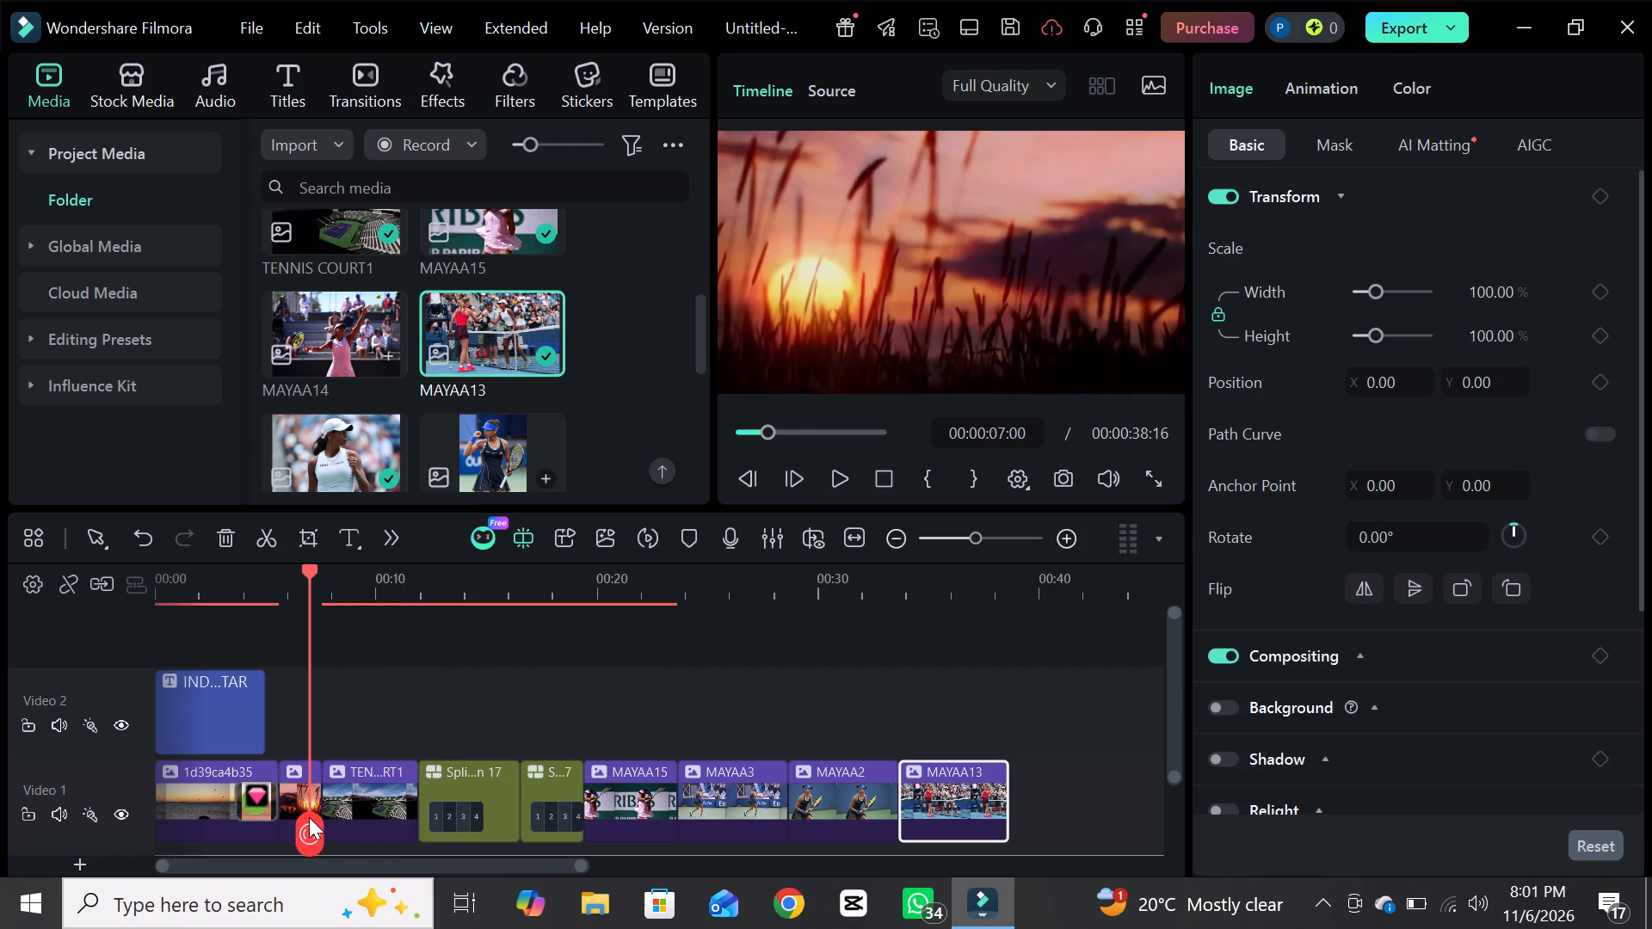
pyautogui.moveTo(309, 817); pyautogui.dragTo(304, 814)
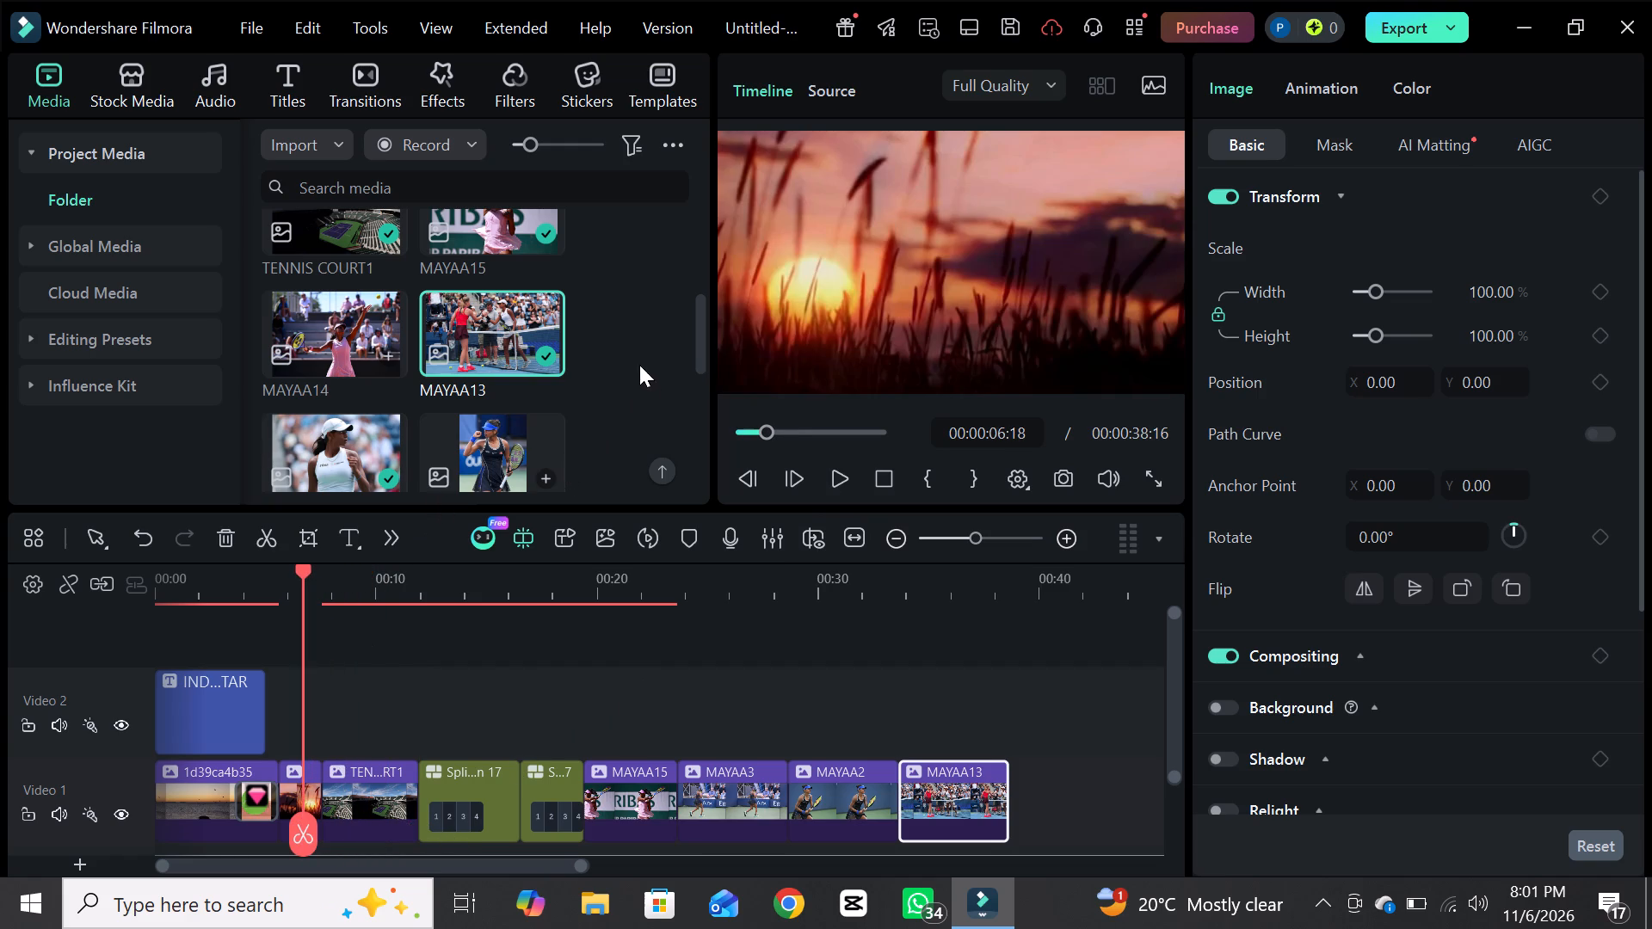
# Find the Slow Zoom transition among the trending transitions and download it.
pyautogui.tripleClick(360, 81)
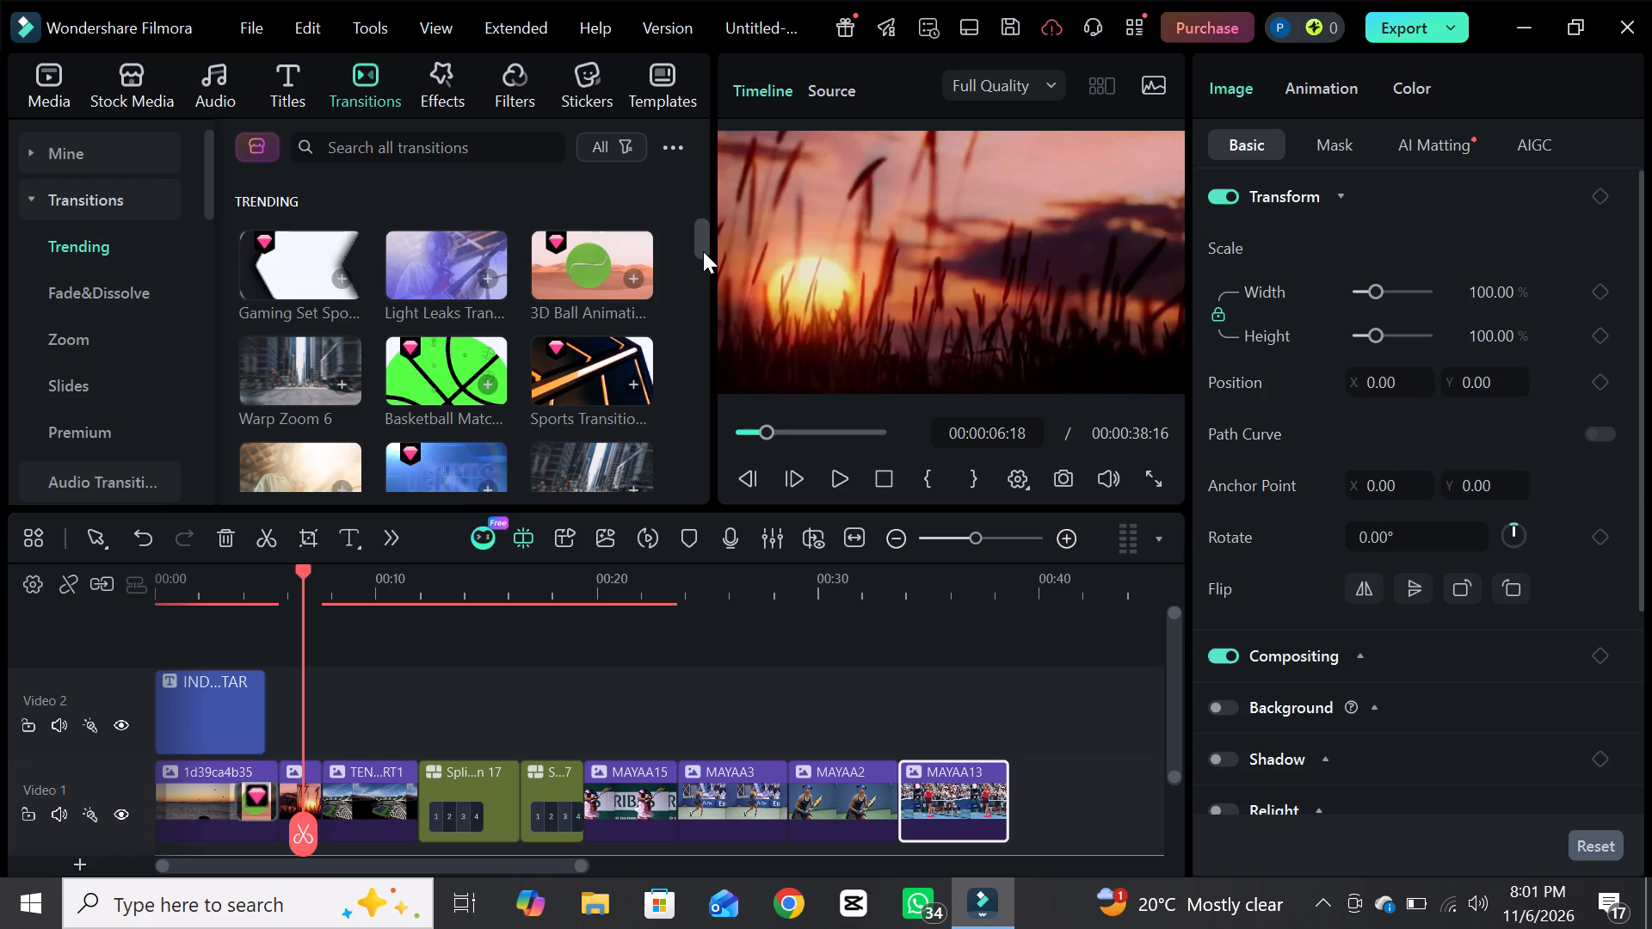
pyautogui.moveTo(703, 251); pyautogui.dragTo(703, 260)
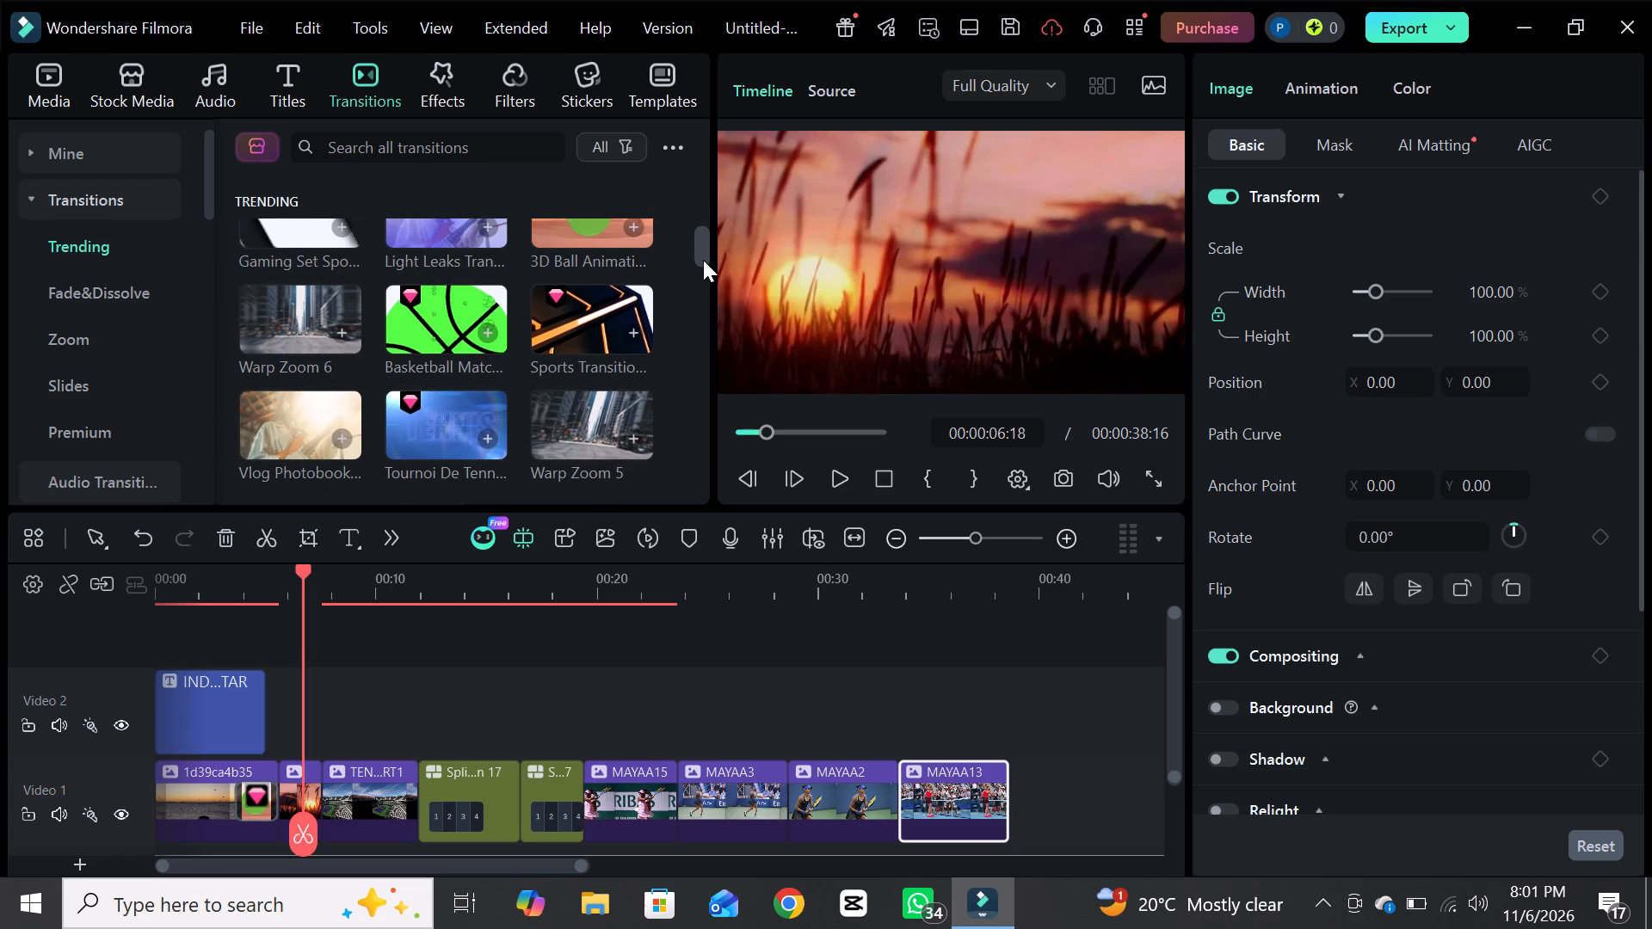
pyautogui.moveTo(703, 260); pyautogui.dragTo(703, 261)
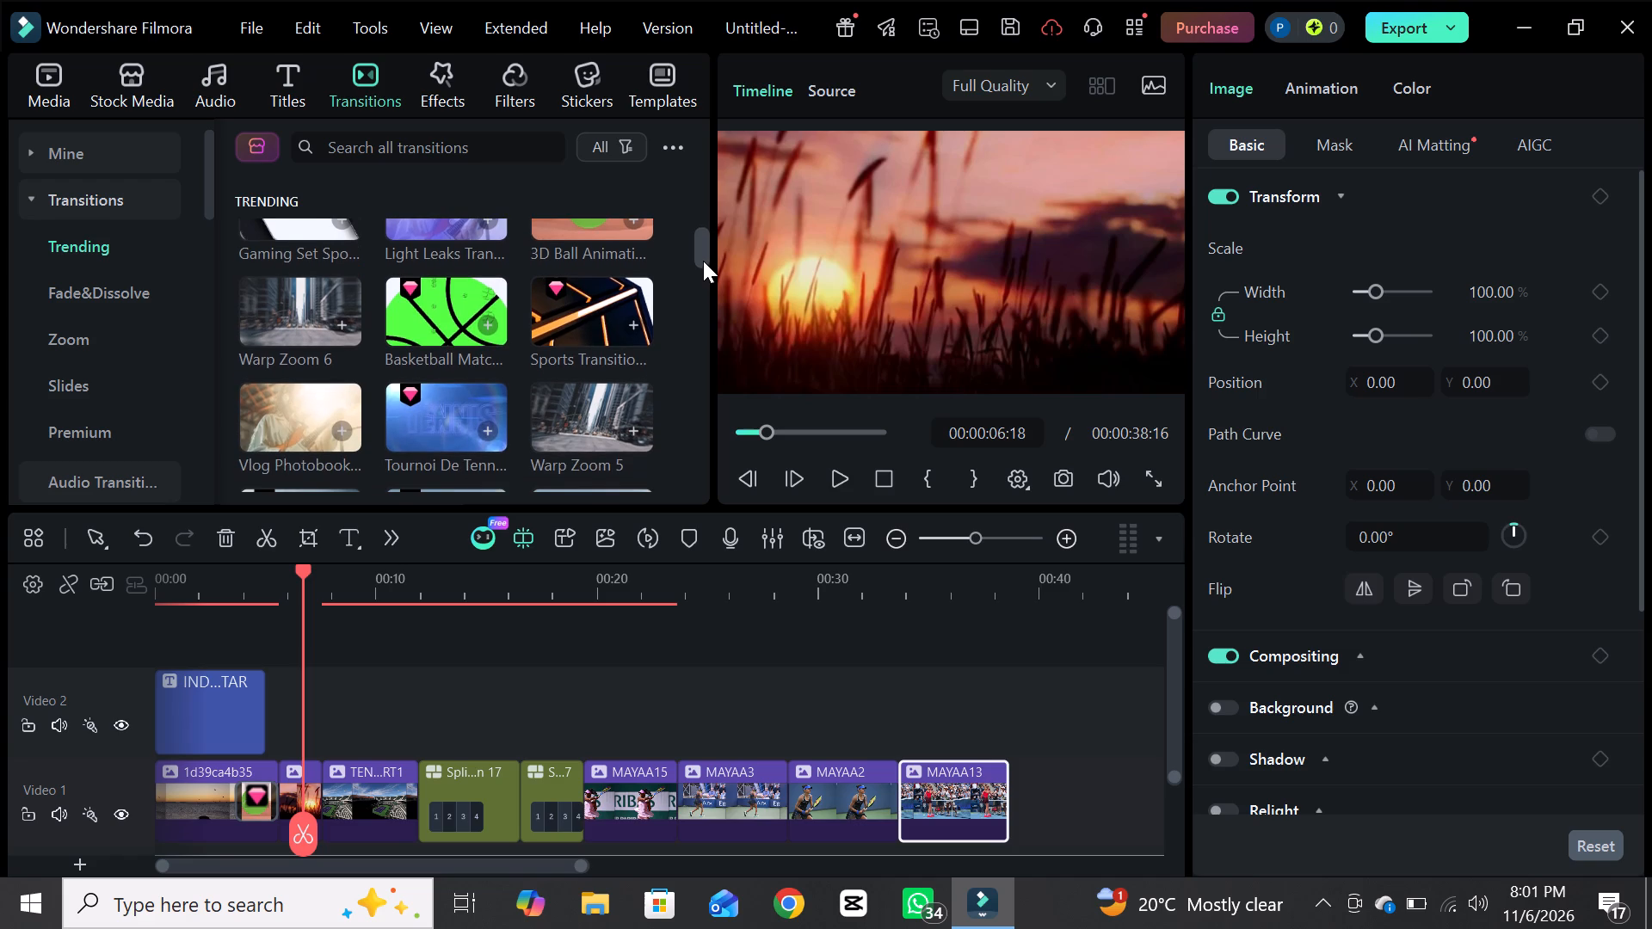
pyautogui.moveTo(703, 261); pyautogui.dragTo(705, 301)
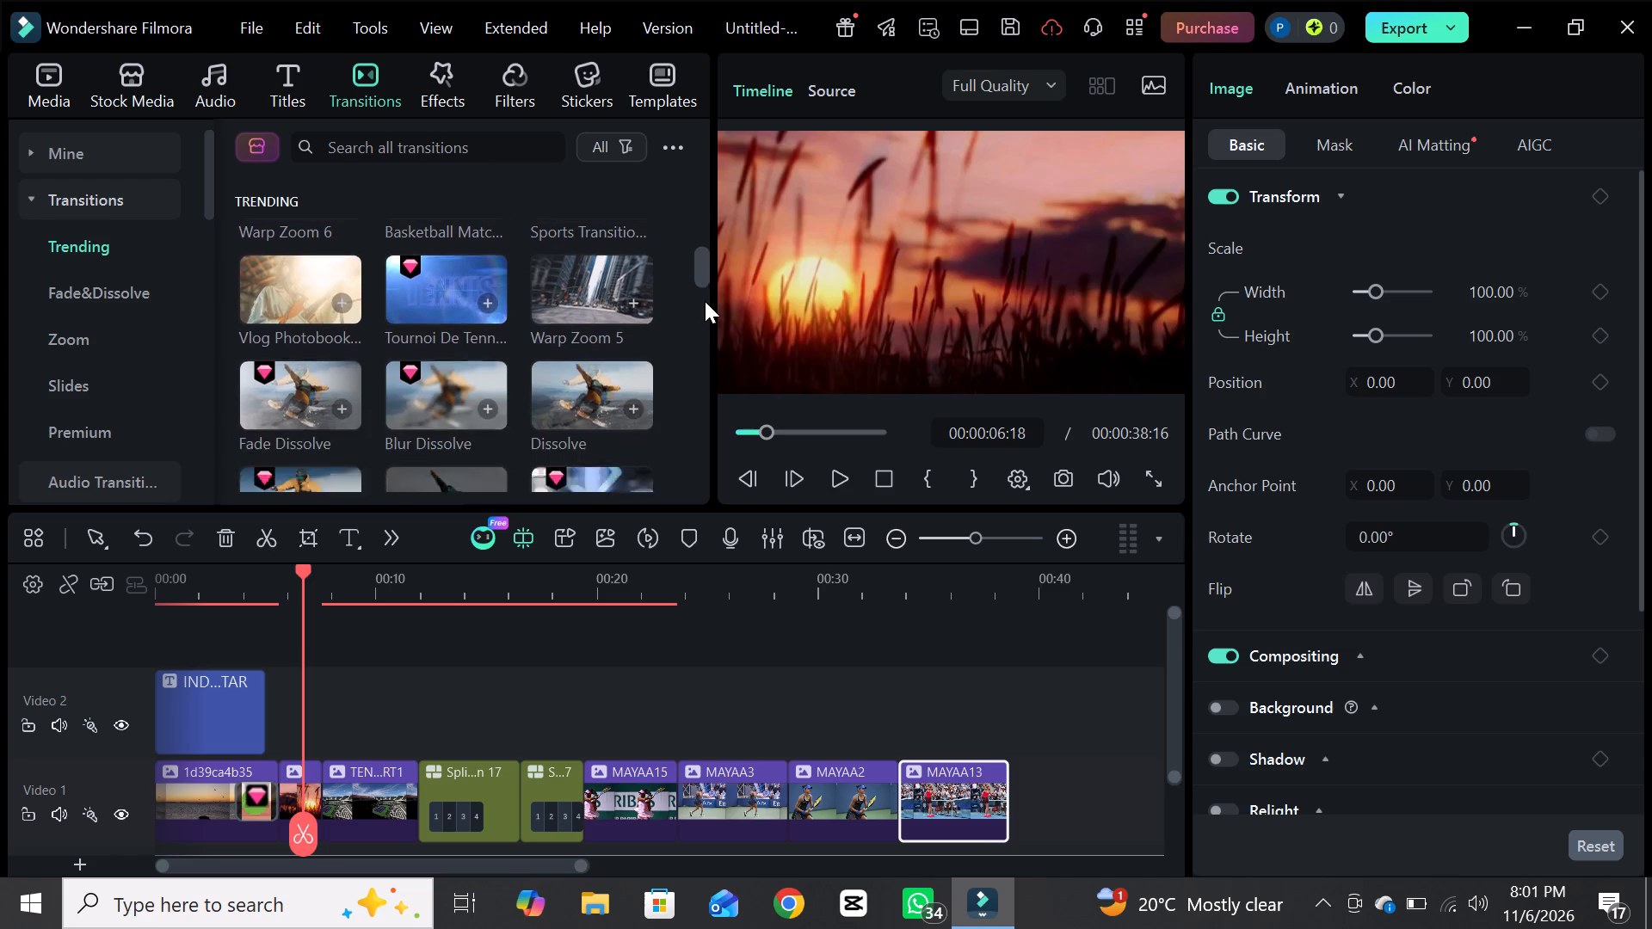
pyautogui.moveTo(705, 301); pyautogui.dragTo(706, 336)
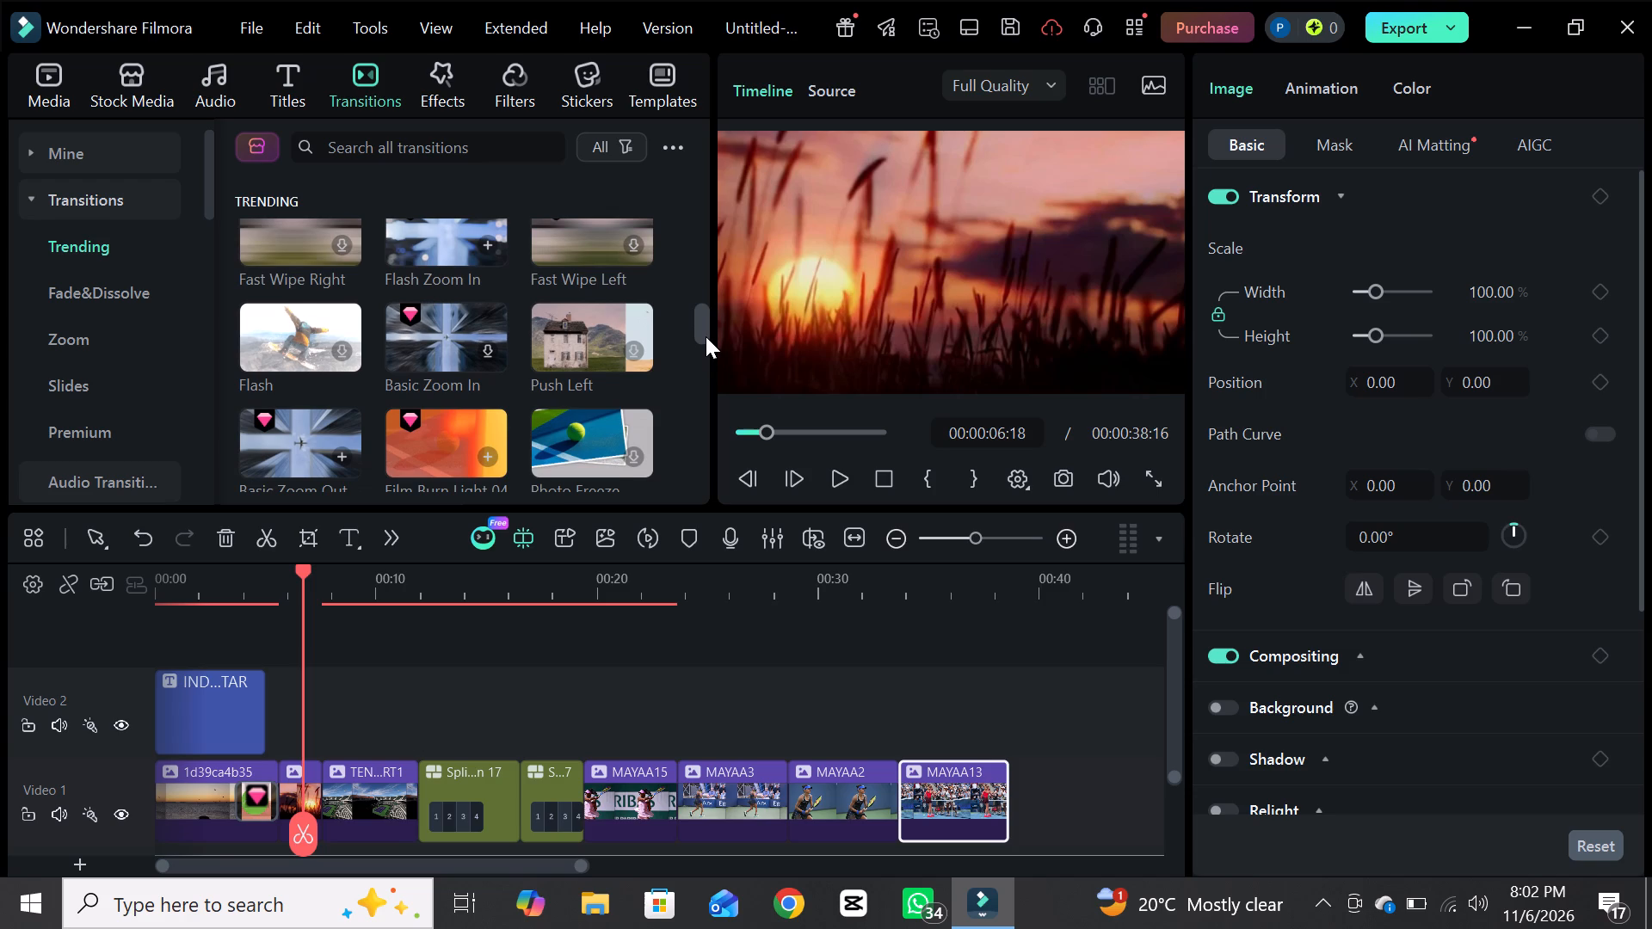
pyautogui.moveTo(706, 336); pyautogui.dragTo(706, 373)
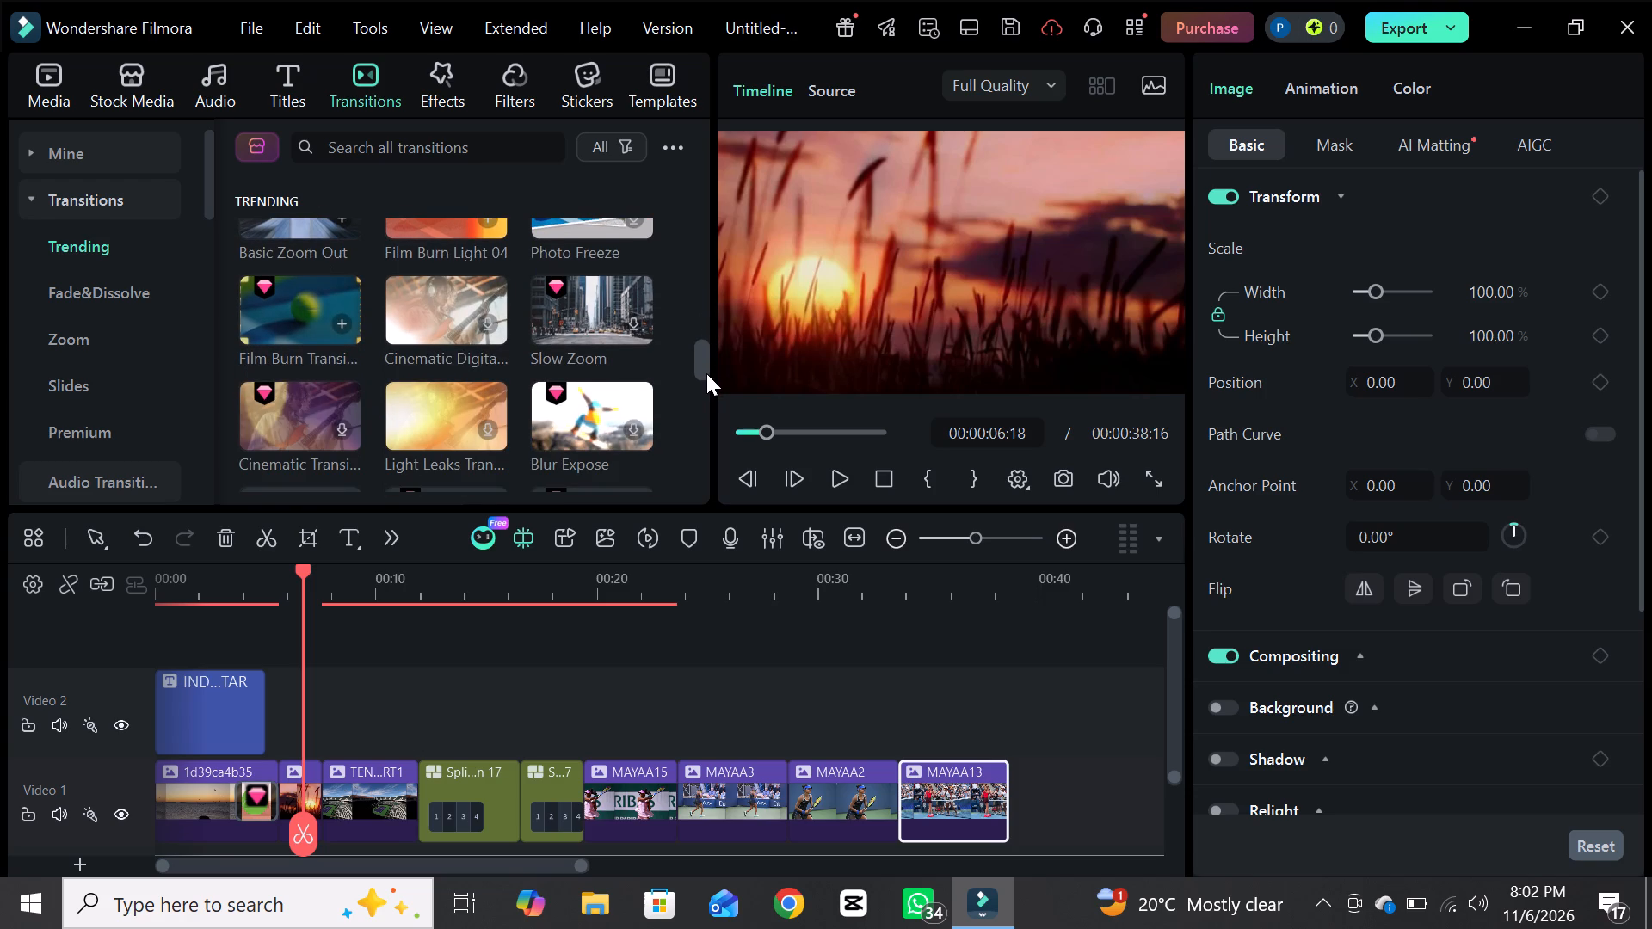
pyautogui.moveTo(706, 373); pyautogui.dragTo(706, 385)
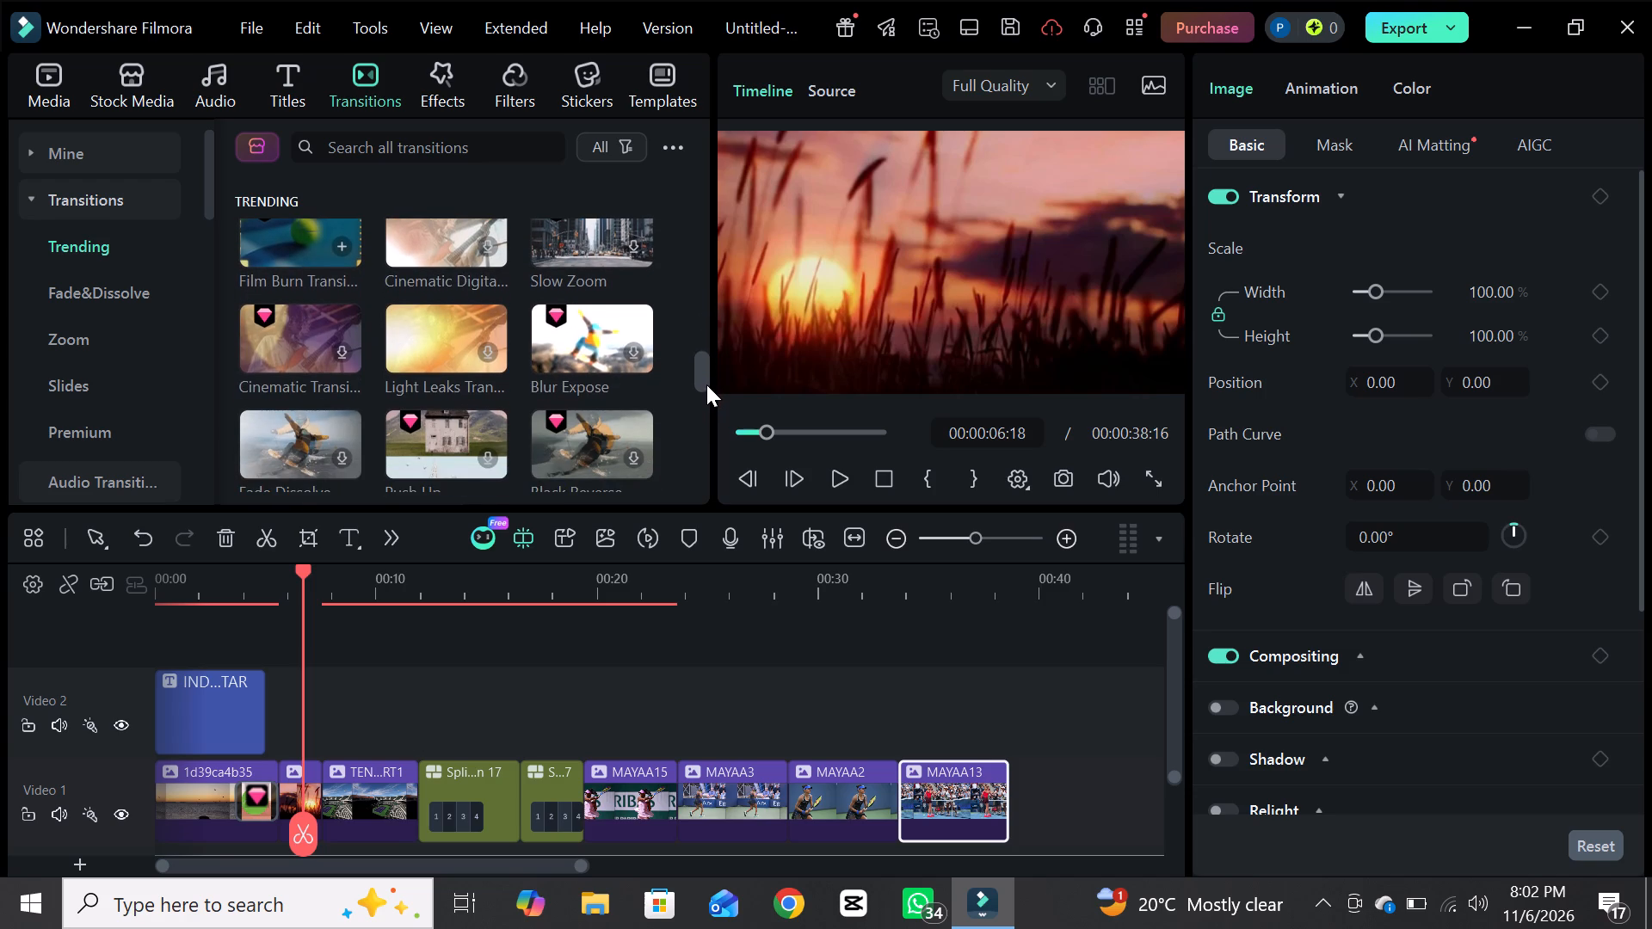
pyautogui.moveTo(706, 385); pyautogui.dragTo(708, 363)
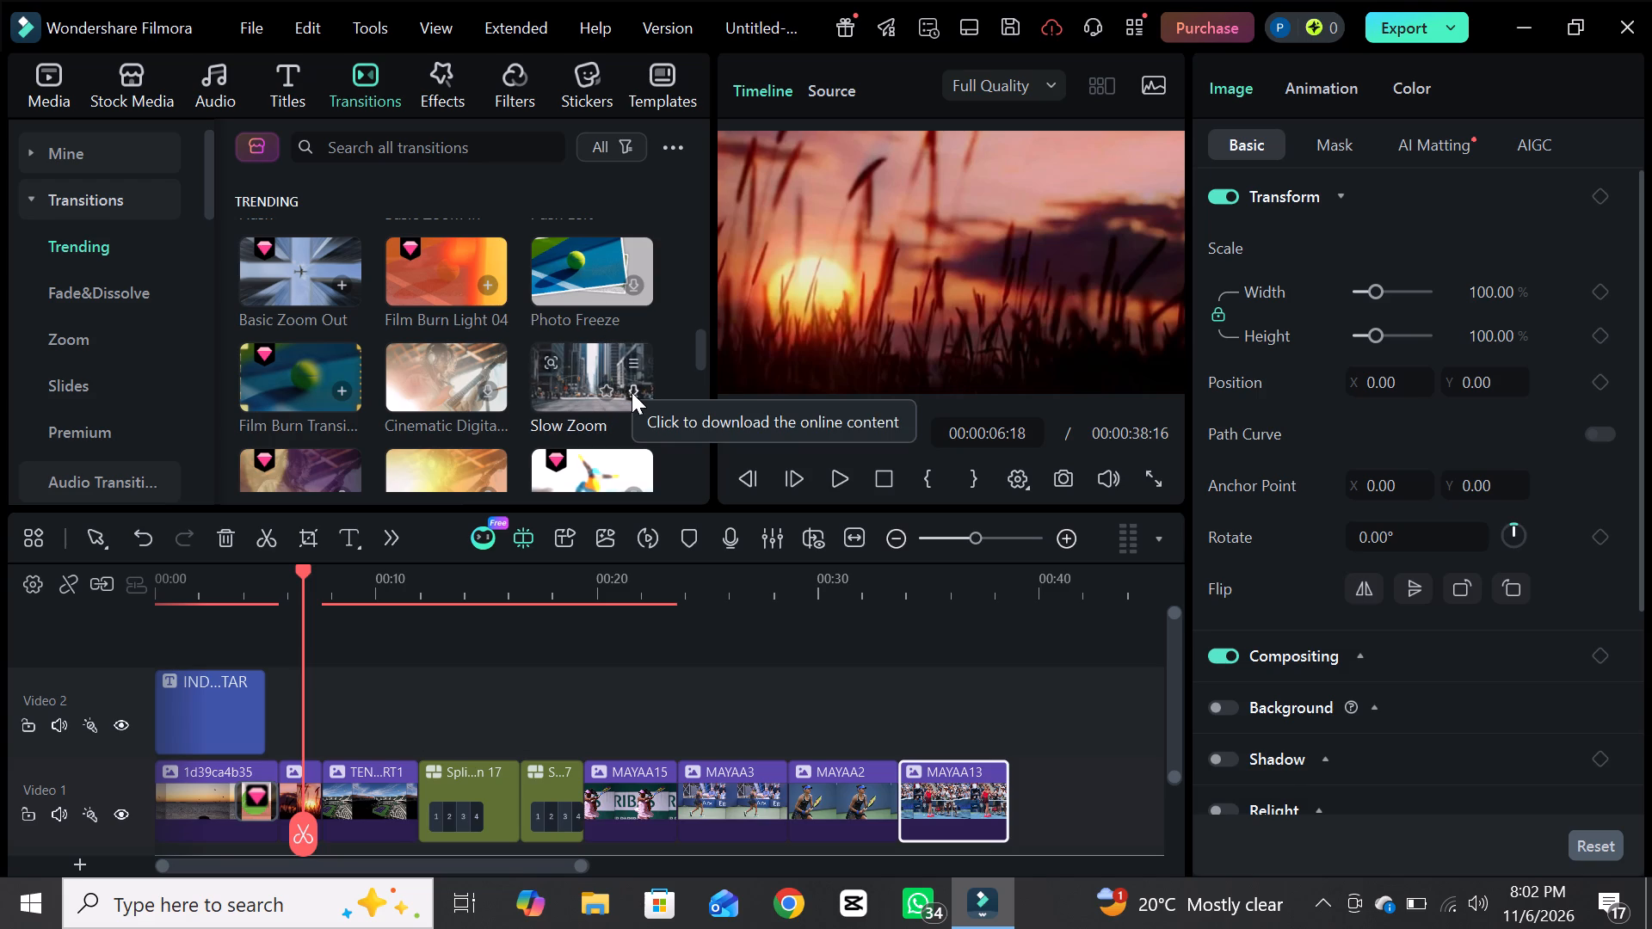
pyautogui.doubleClick(632, 391)
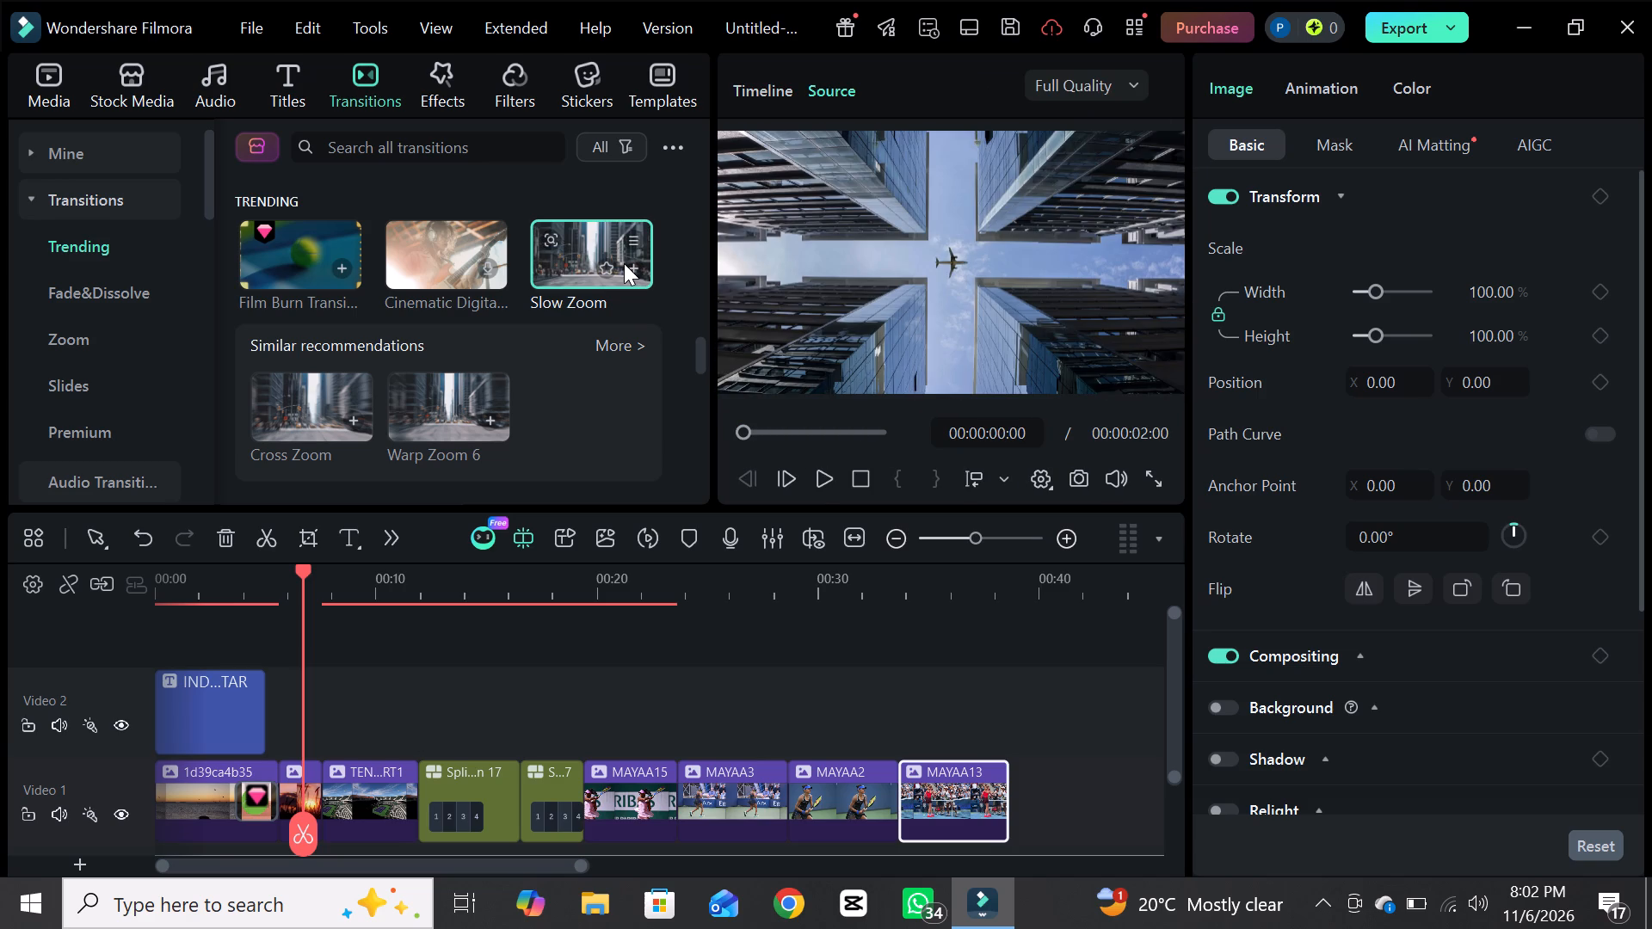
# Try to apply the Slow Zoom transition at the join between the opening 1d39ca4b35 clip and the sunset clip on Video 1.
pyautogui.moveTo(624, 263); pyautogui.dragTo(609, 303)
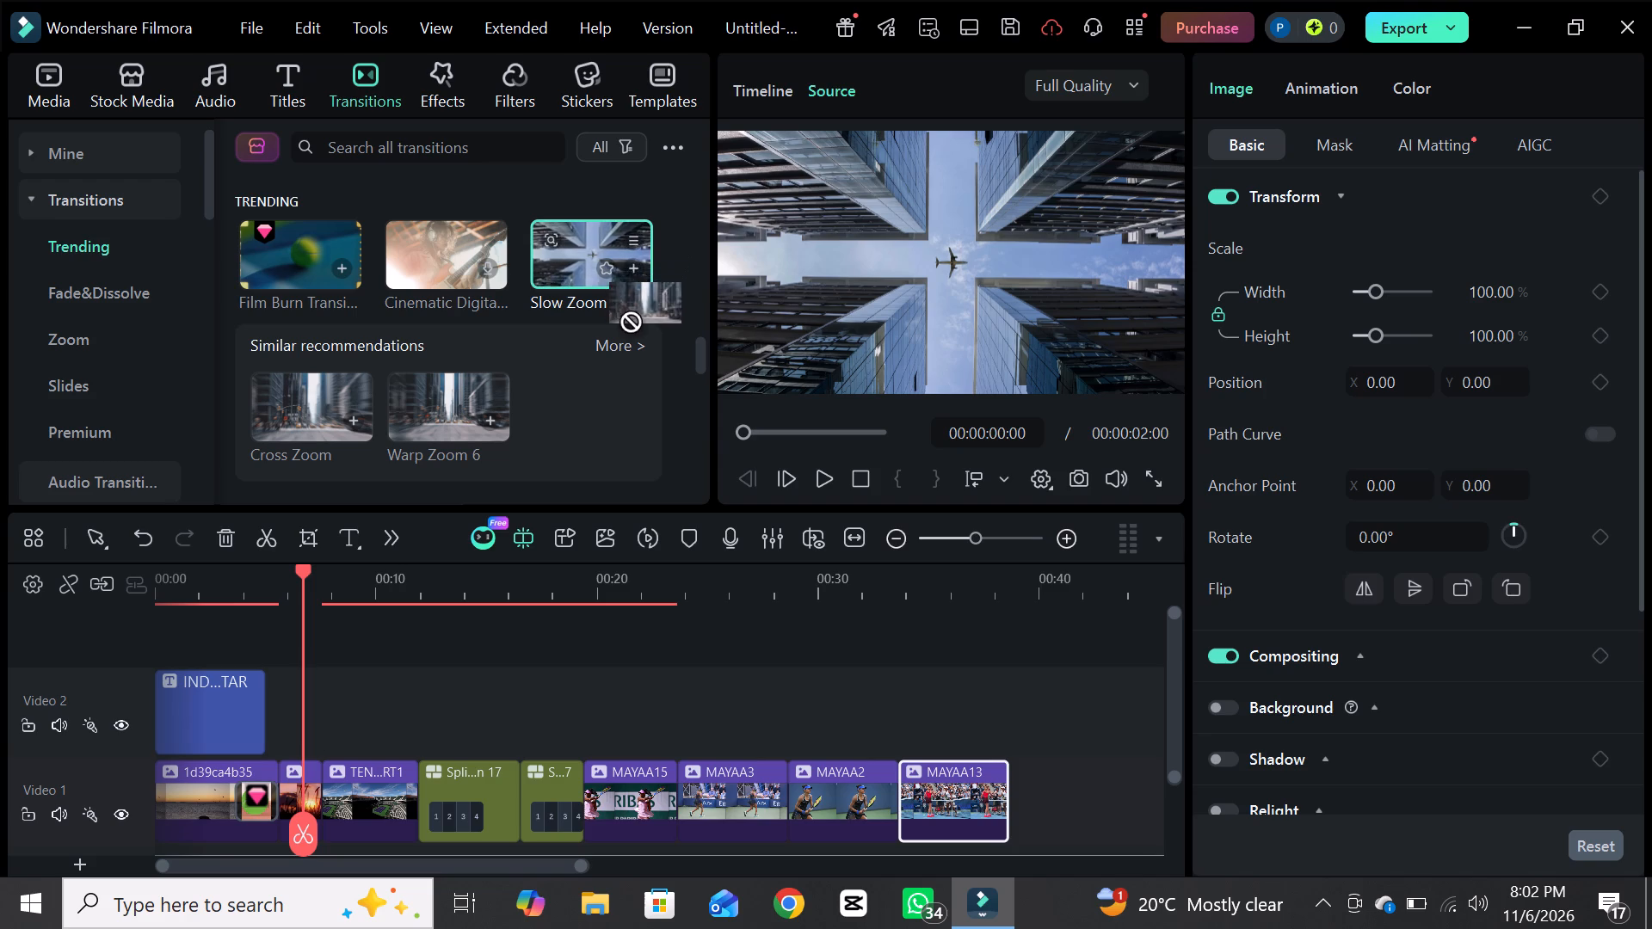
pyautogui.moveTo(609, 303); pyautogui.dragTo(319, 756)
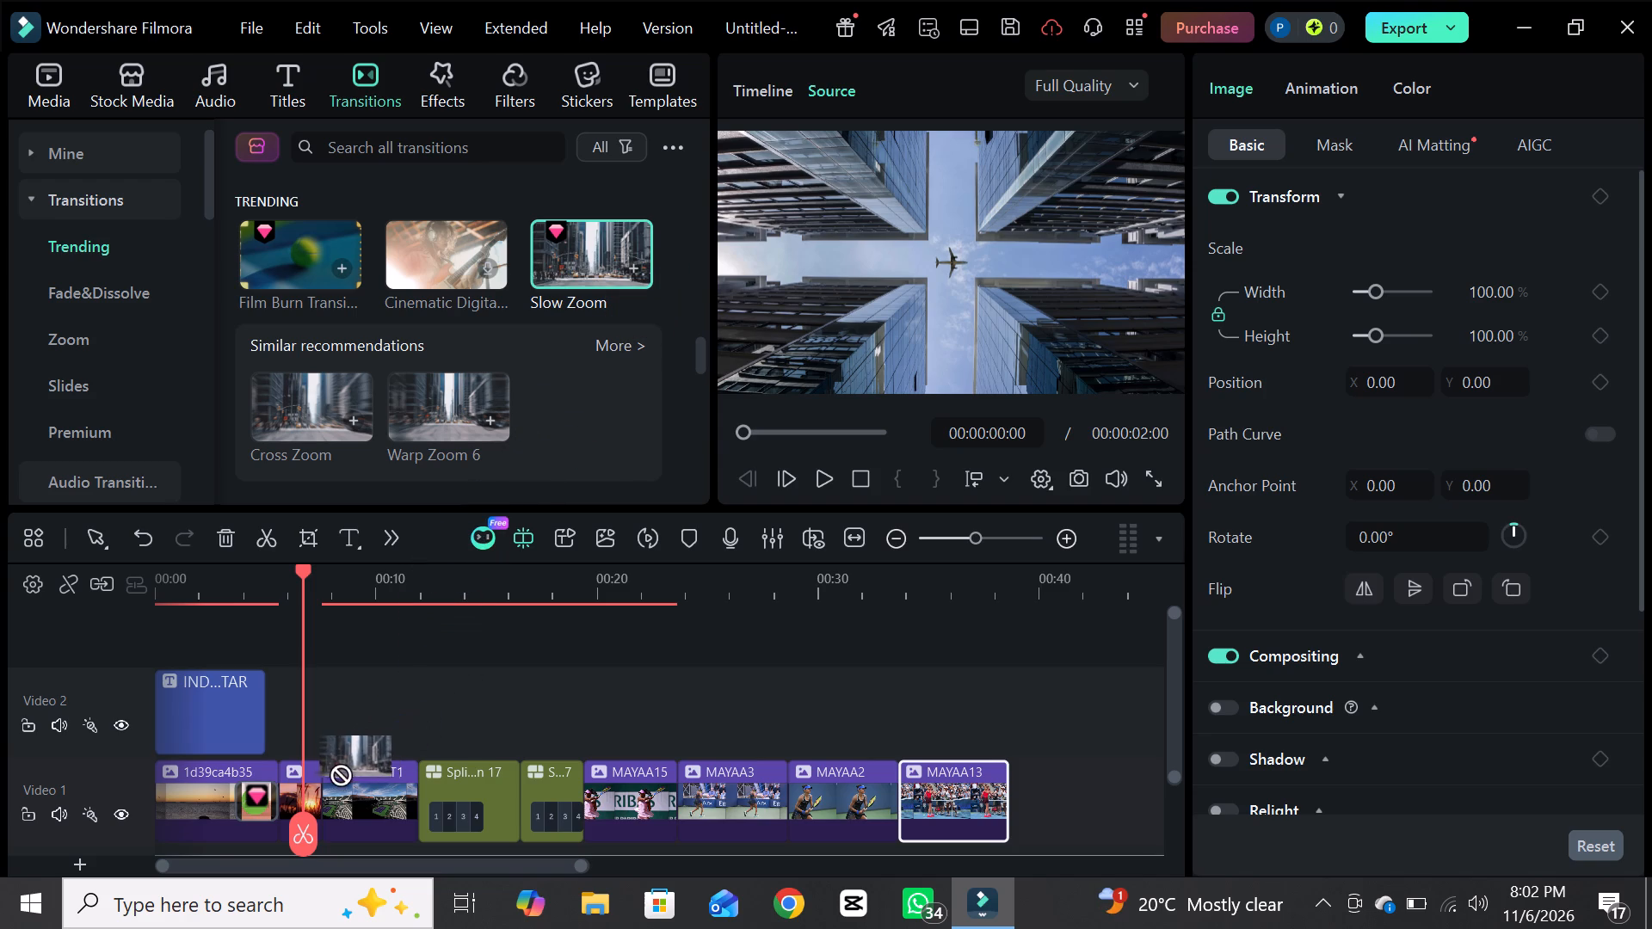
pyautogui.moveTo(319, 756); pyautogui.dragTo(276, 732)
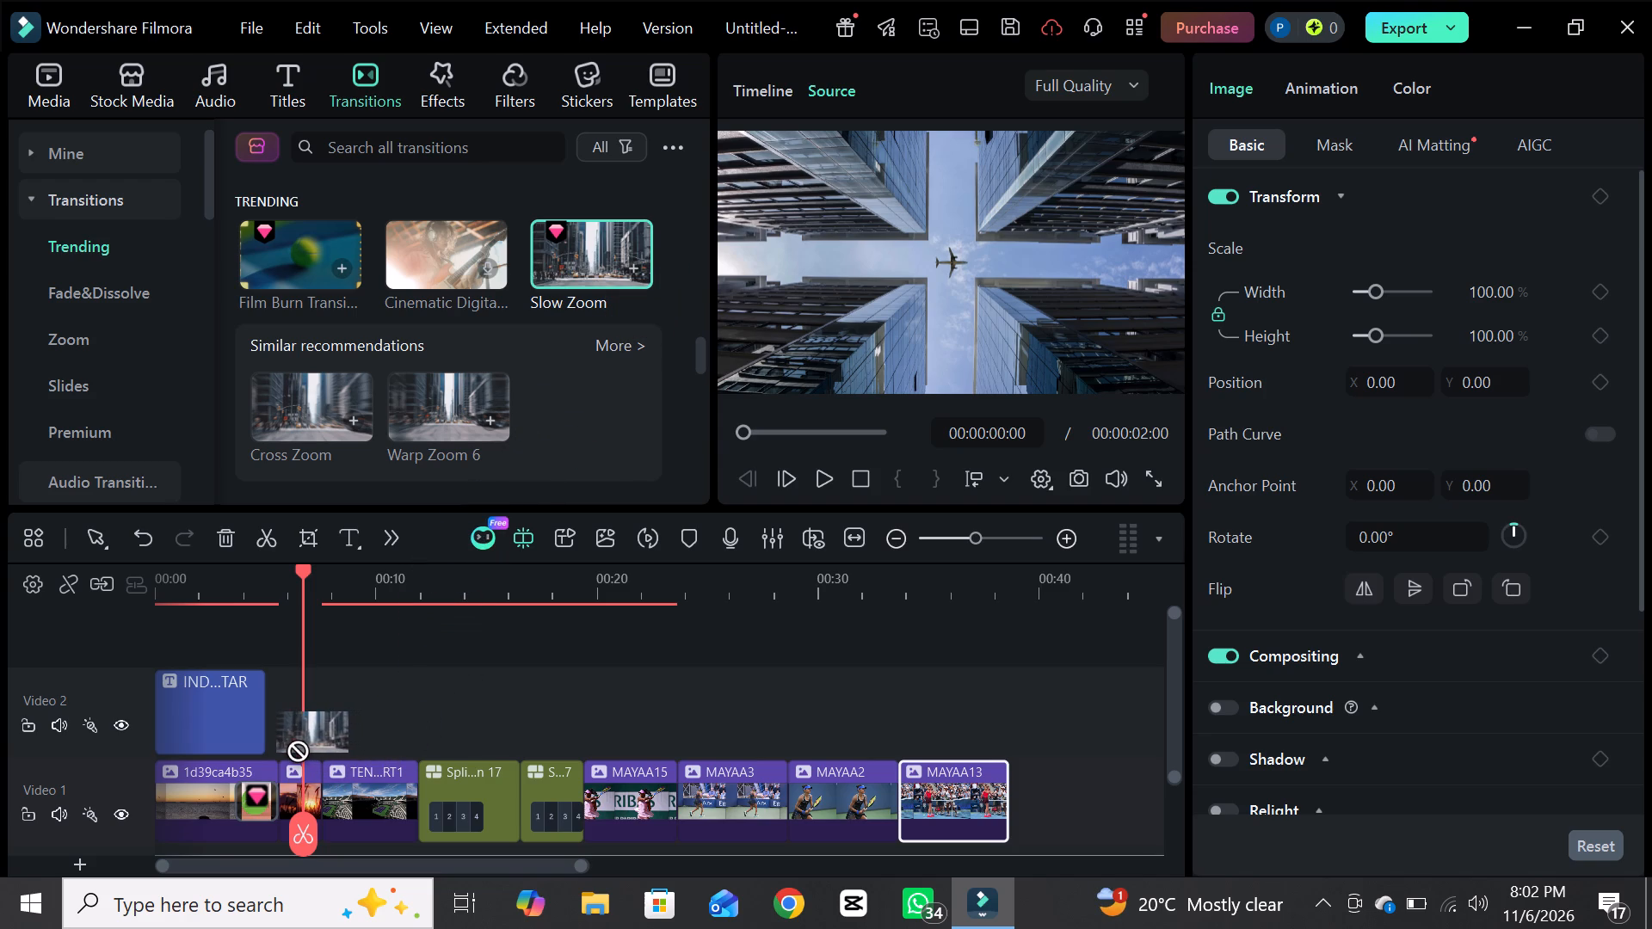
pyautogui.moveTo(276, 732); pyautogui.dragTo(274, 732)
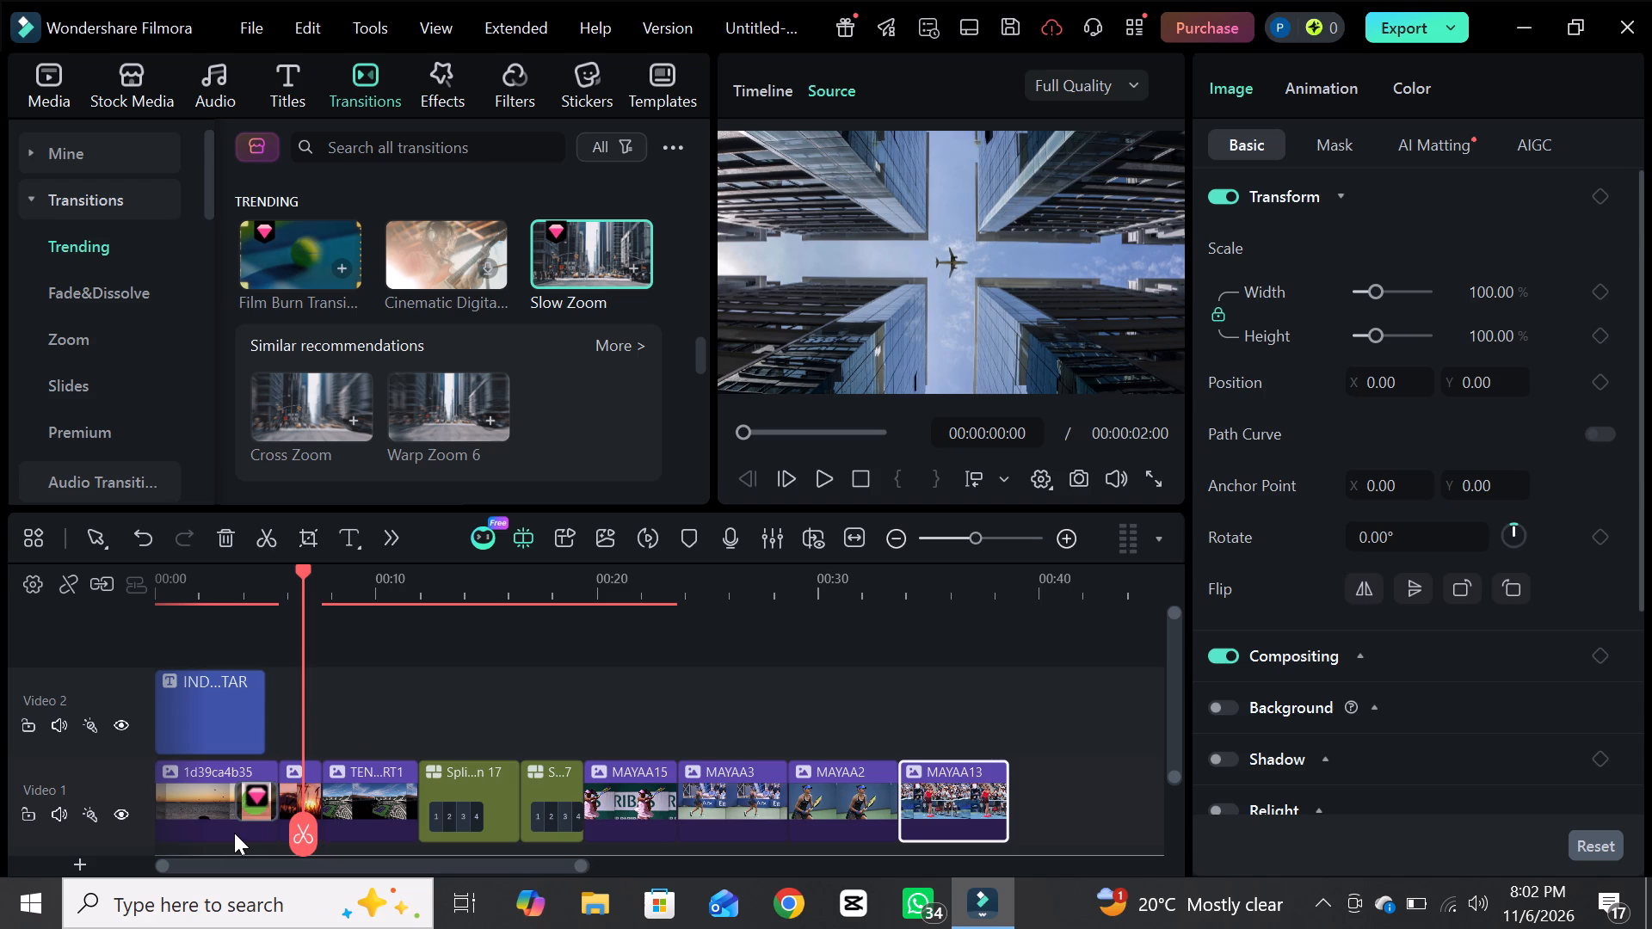
# Review the title opening and its ball transition, and play the video from the start into the first split-screen clip.
pyautogui.moveTo(308, 827); pyautogui.dragTo(263, 824)
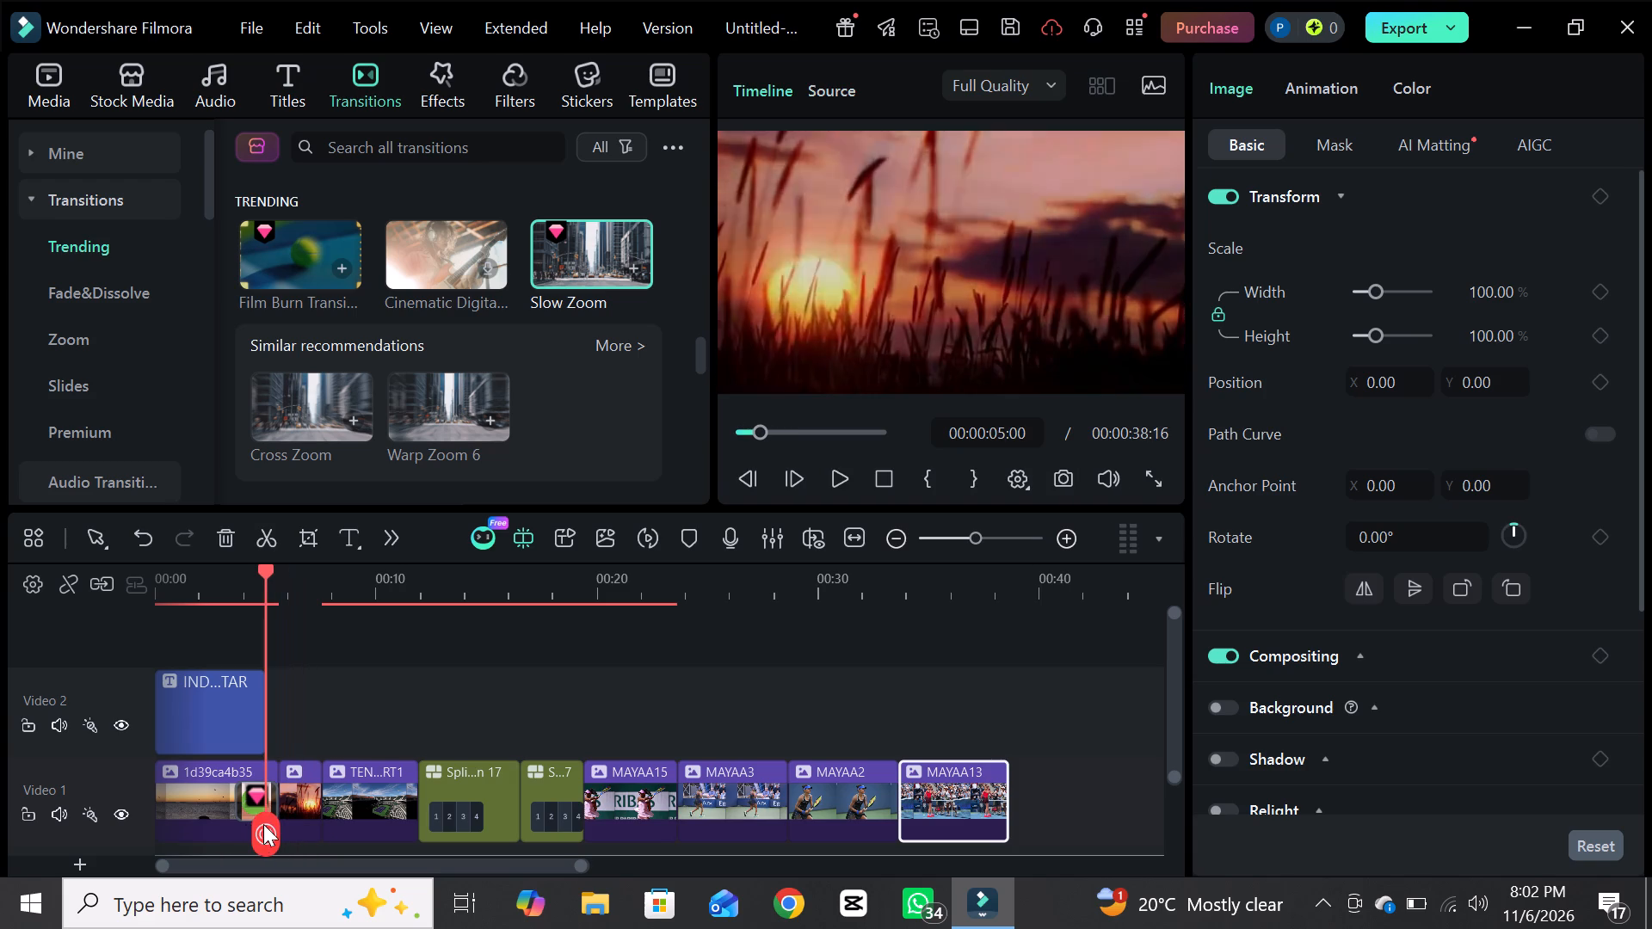
pyautogui.moveTo(263, 824); pyautogui.dragTo(295, 823)
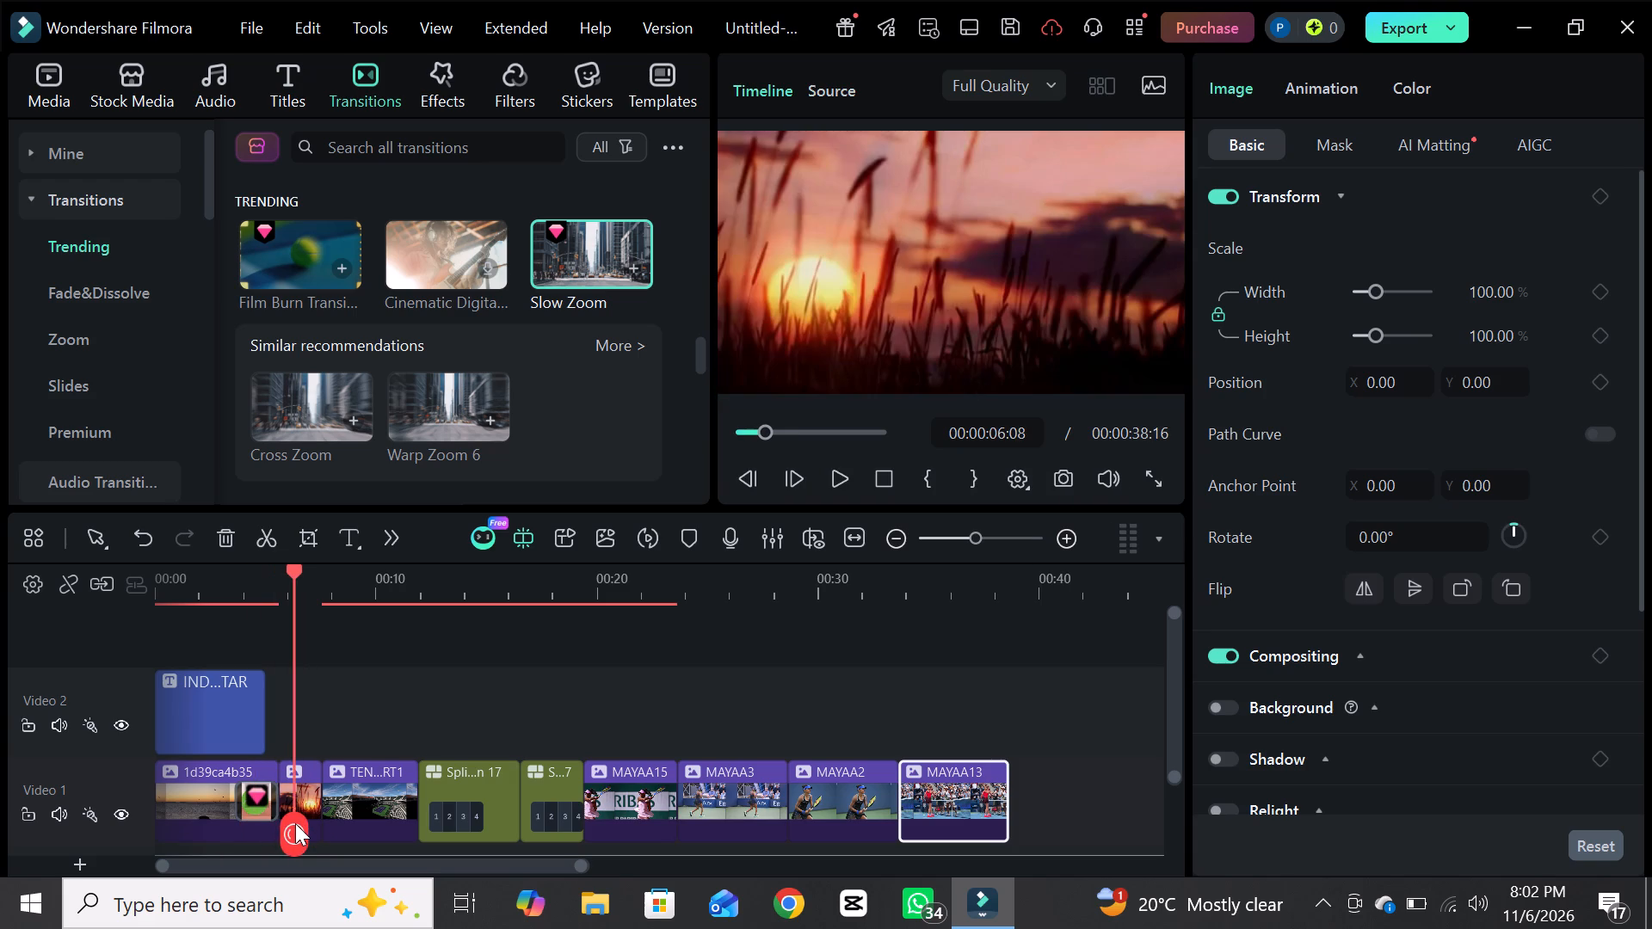
pyautogui.moveTo(295, 823); pyautogui.dragTo(272, 823)
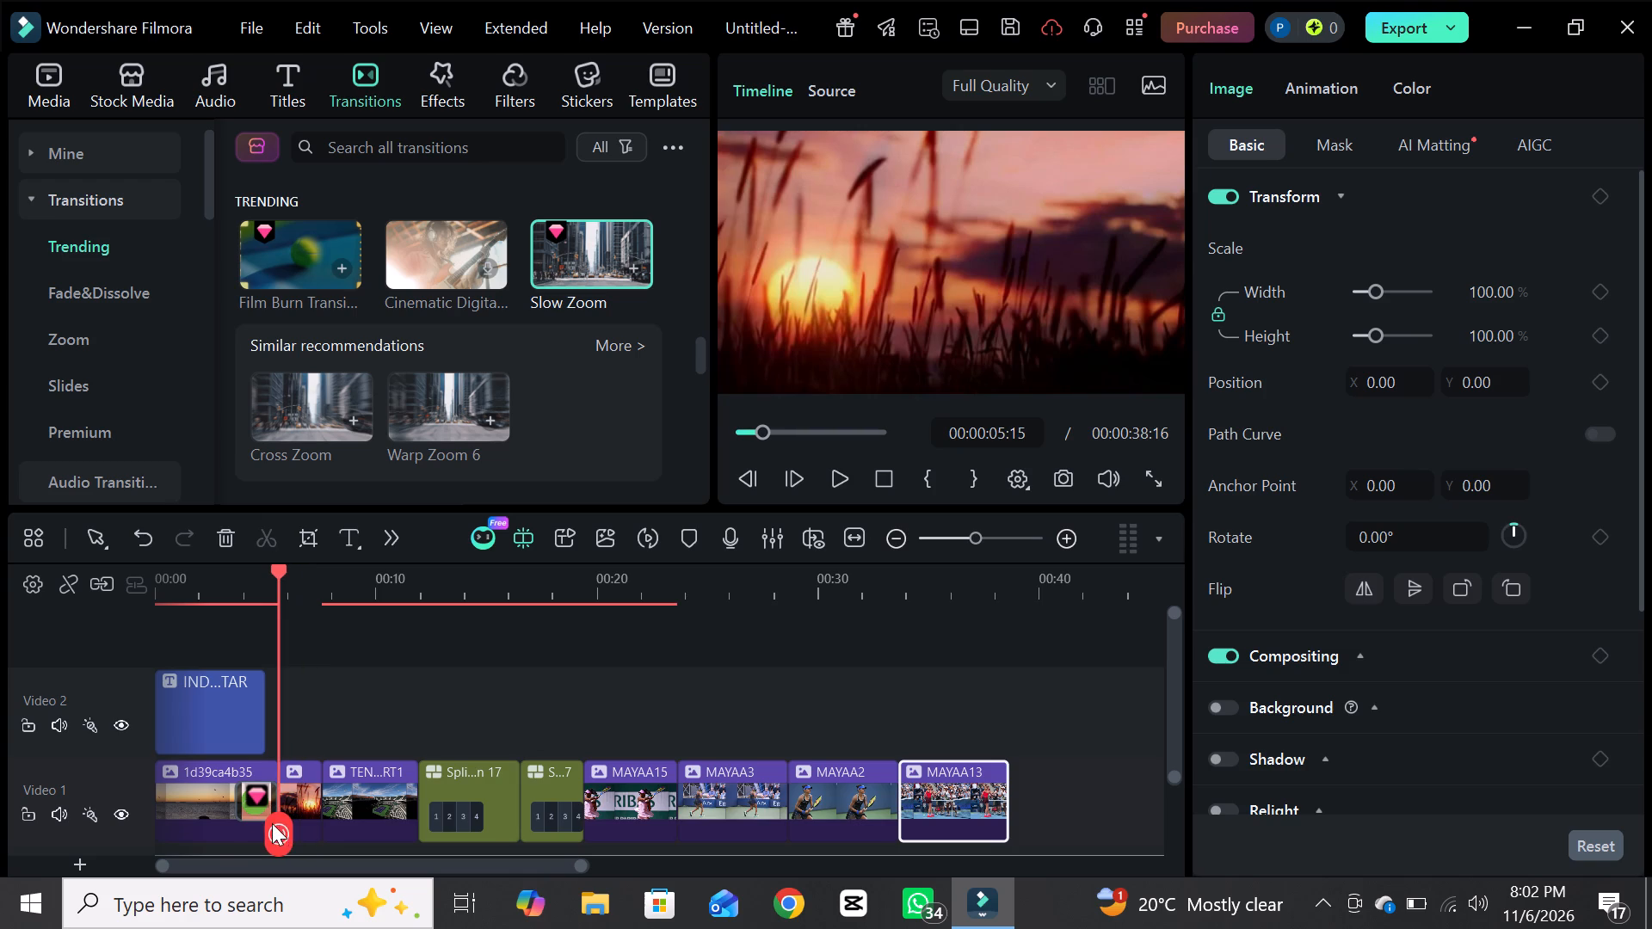
pyautogui.moveTo(272, 823); pyautogui.dragTo(213, 808)
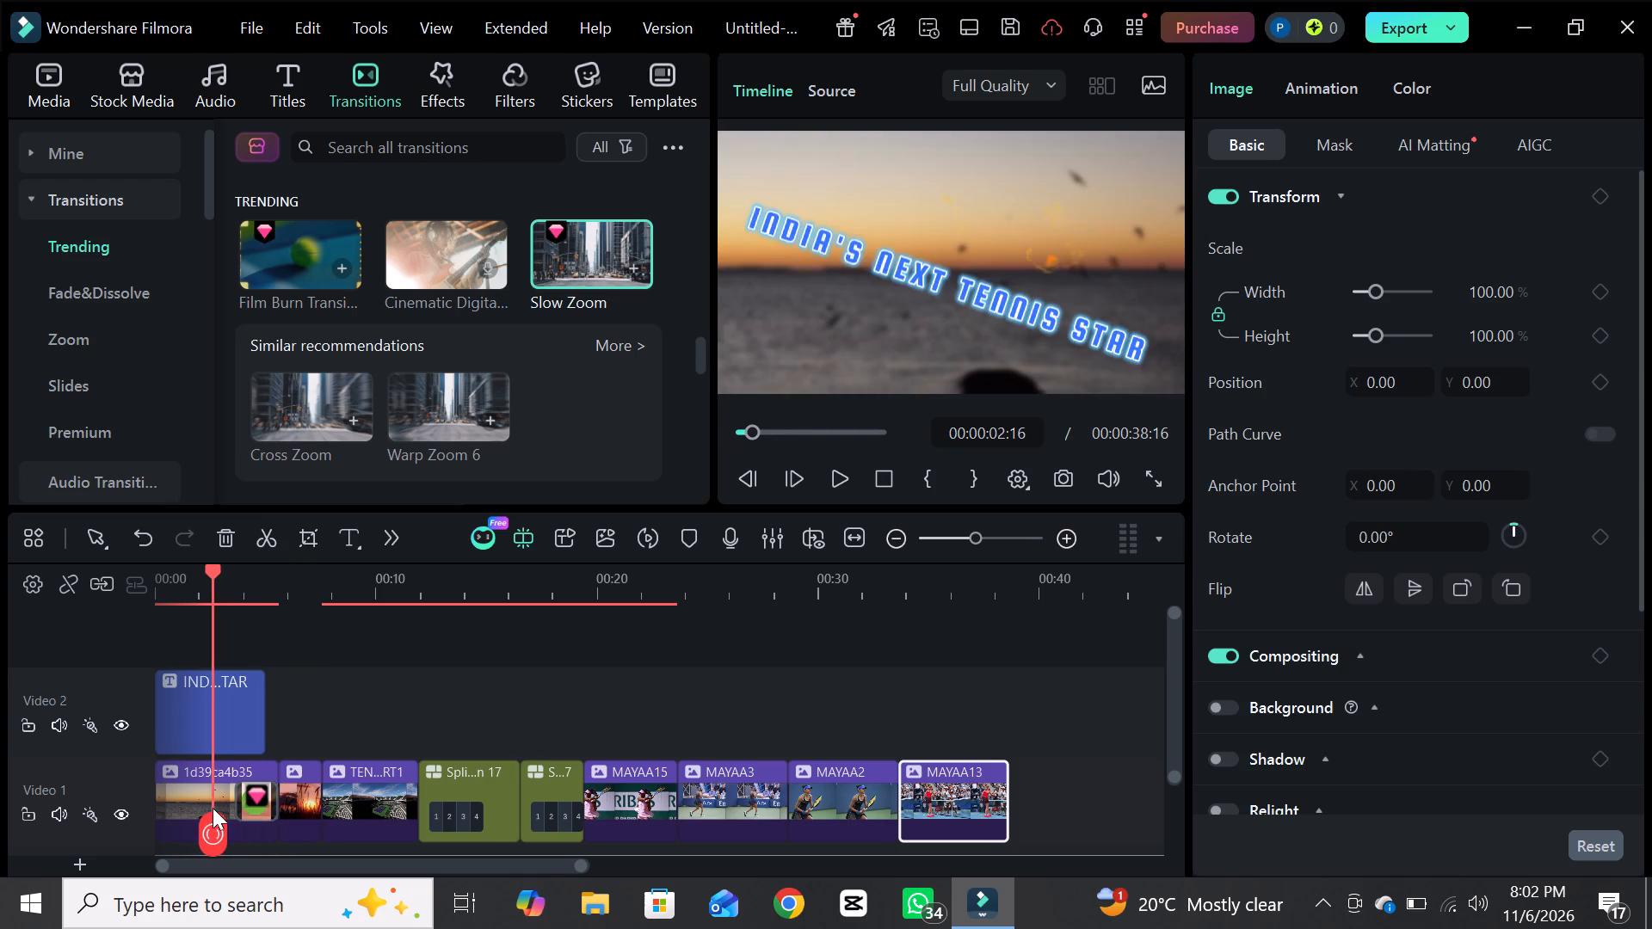
pyautogui.moveTo(213, 808); pyautogui.dragTo(254, 810)
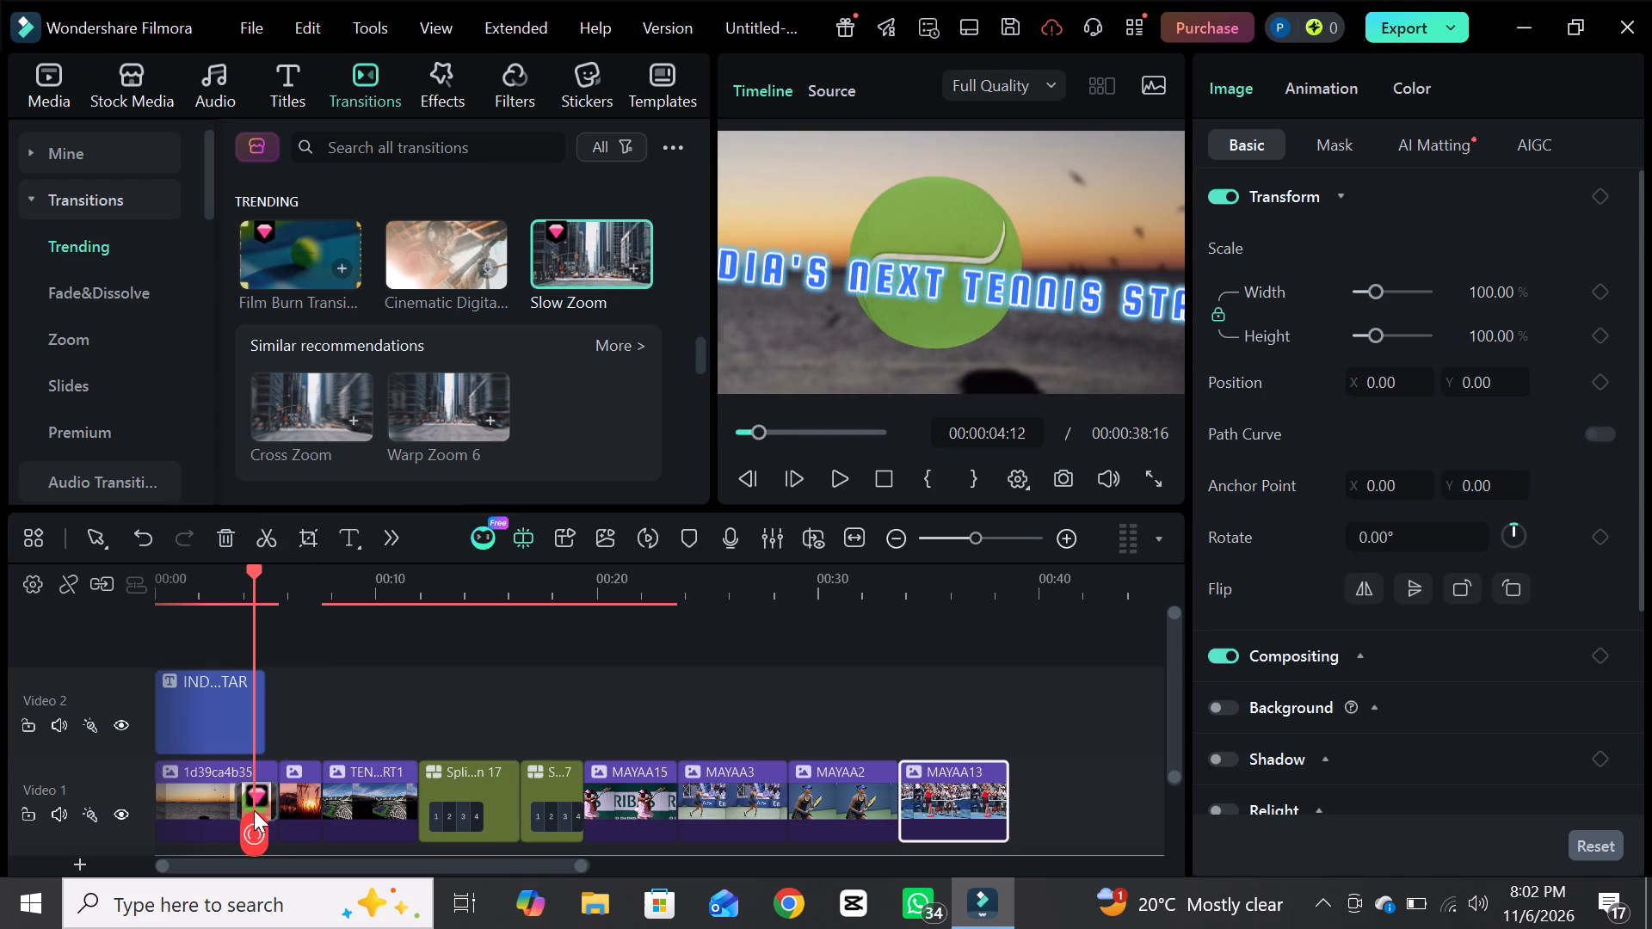
pyautogui.moveTo(254, 810); pyautogui.dragTo(150, 803)
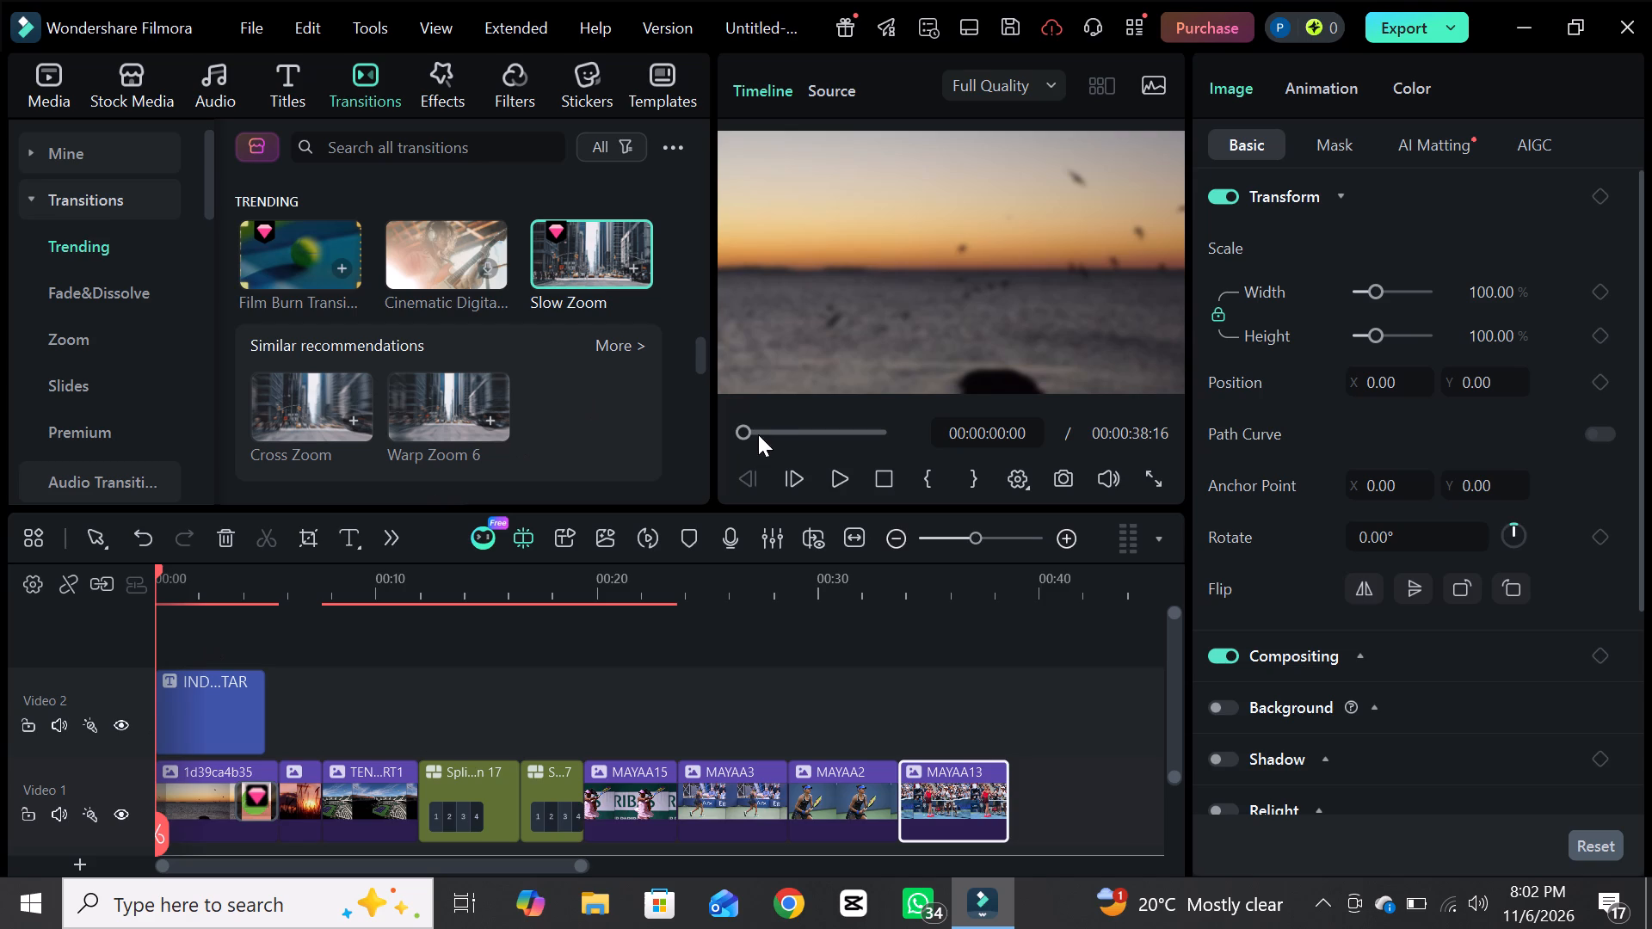
pyautogui.click(838, 471)
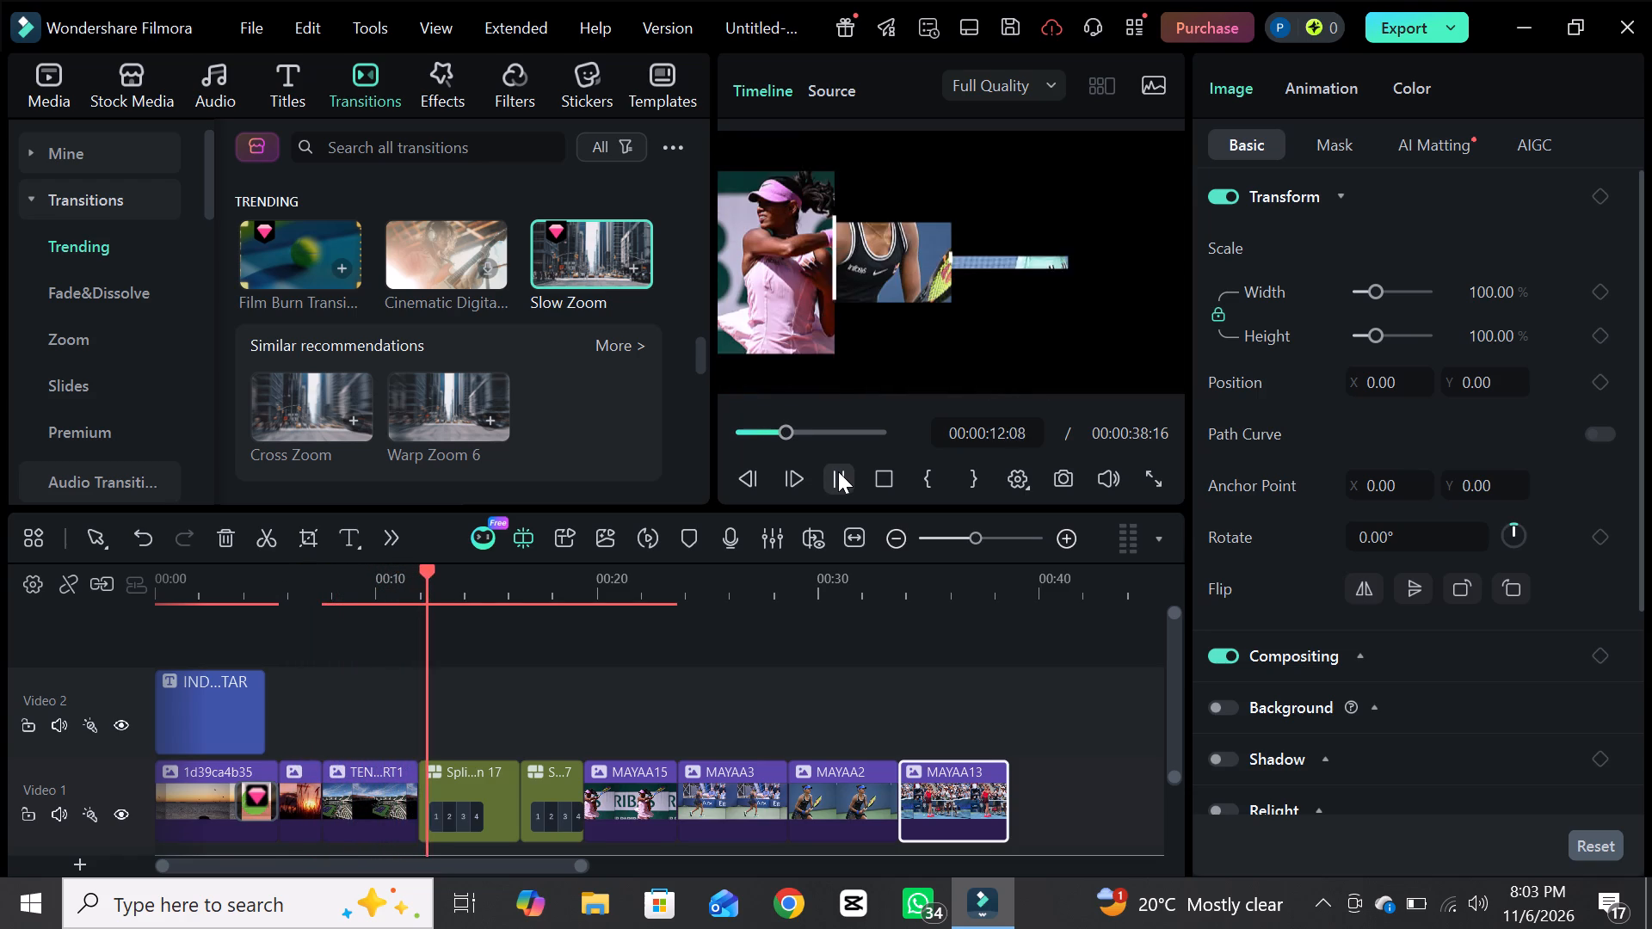
pyautogui.click(838, 471)
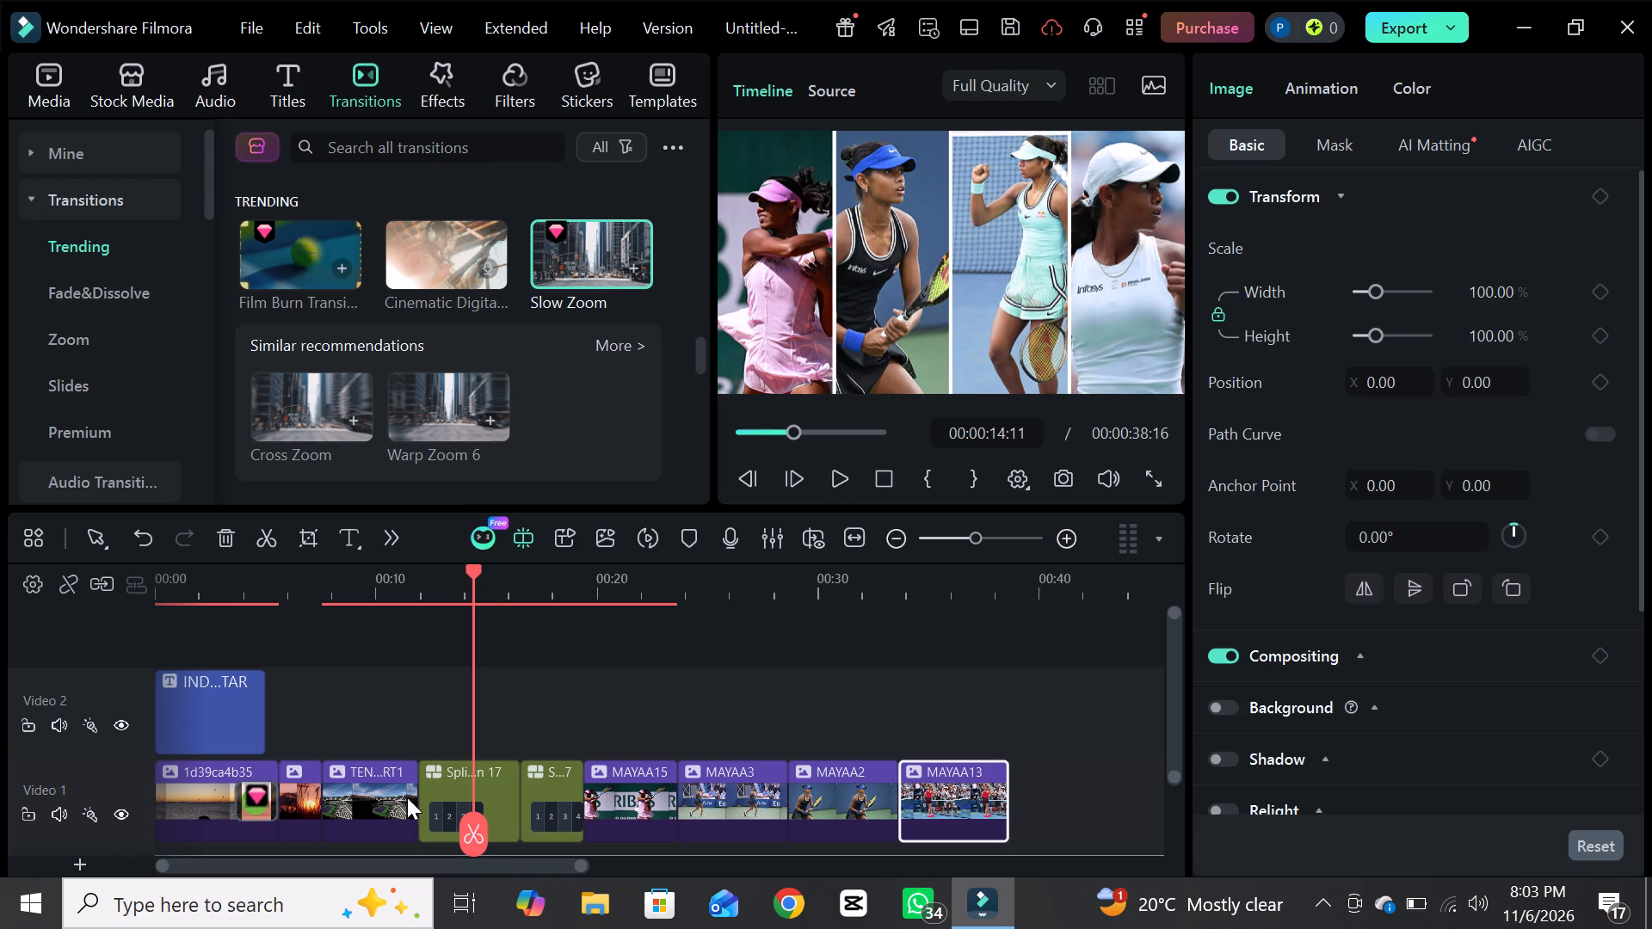
# Shorten the end of the tennis court clip on Video 1 and extend the start of the first Split Screen 17 clip back towards it.
pyautogui.moveTo(416, 797); pyautogui.dragTo(394, 797)
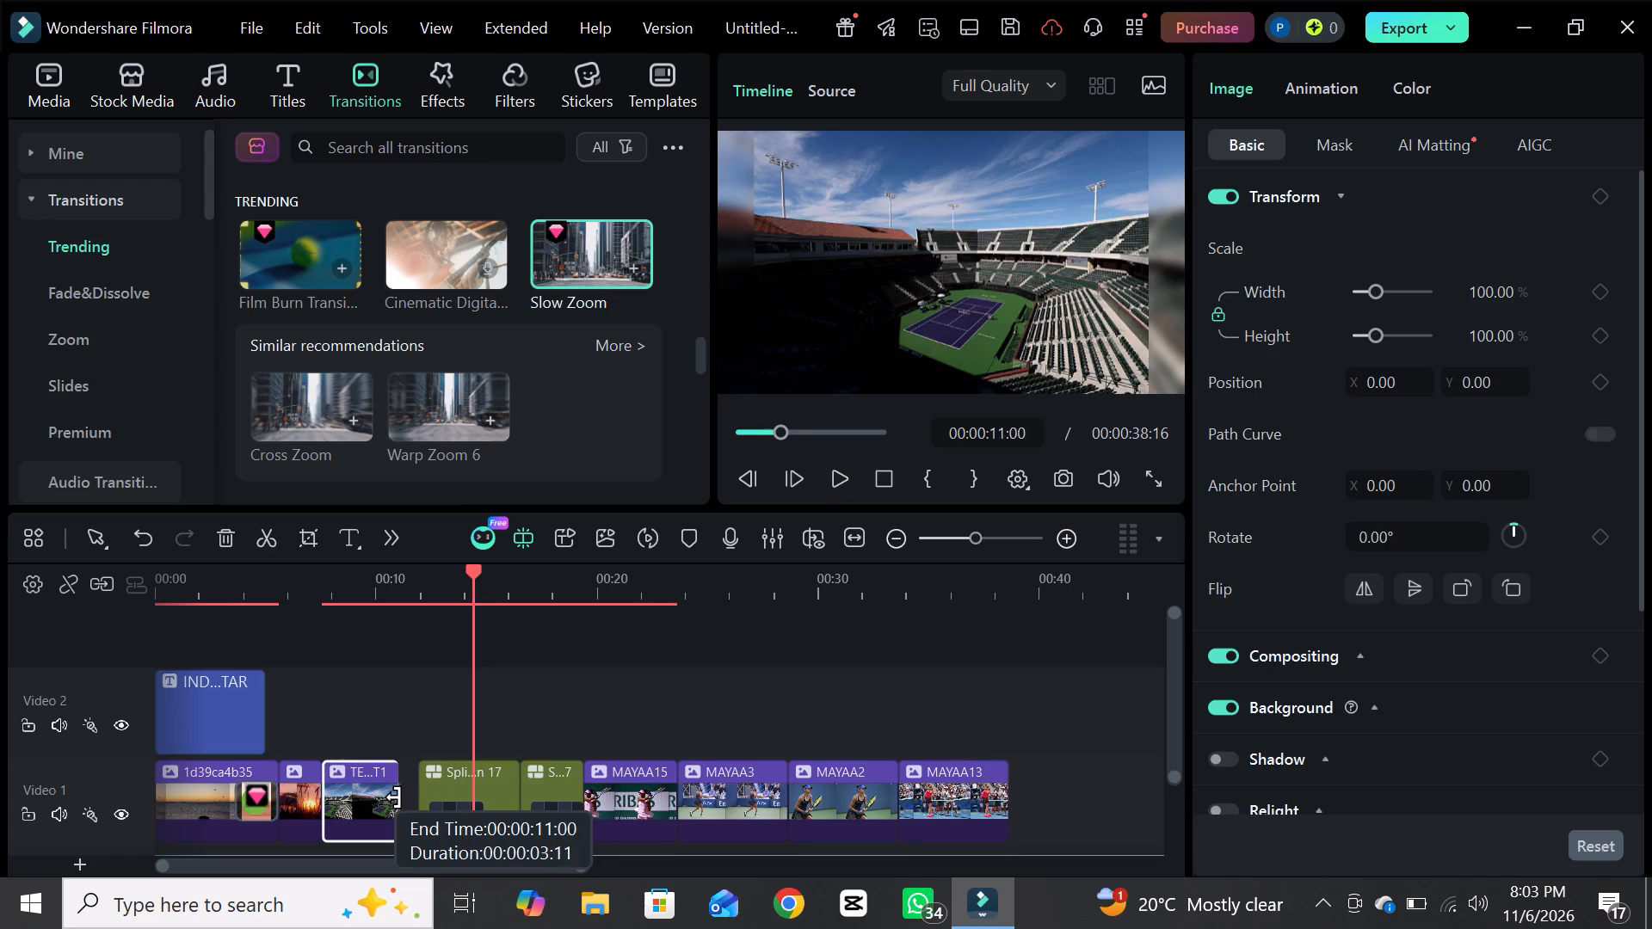
pyautogui.moveTo(394, 797); pyautogui.dragTo(387, 798)
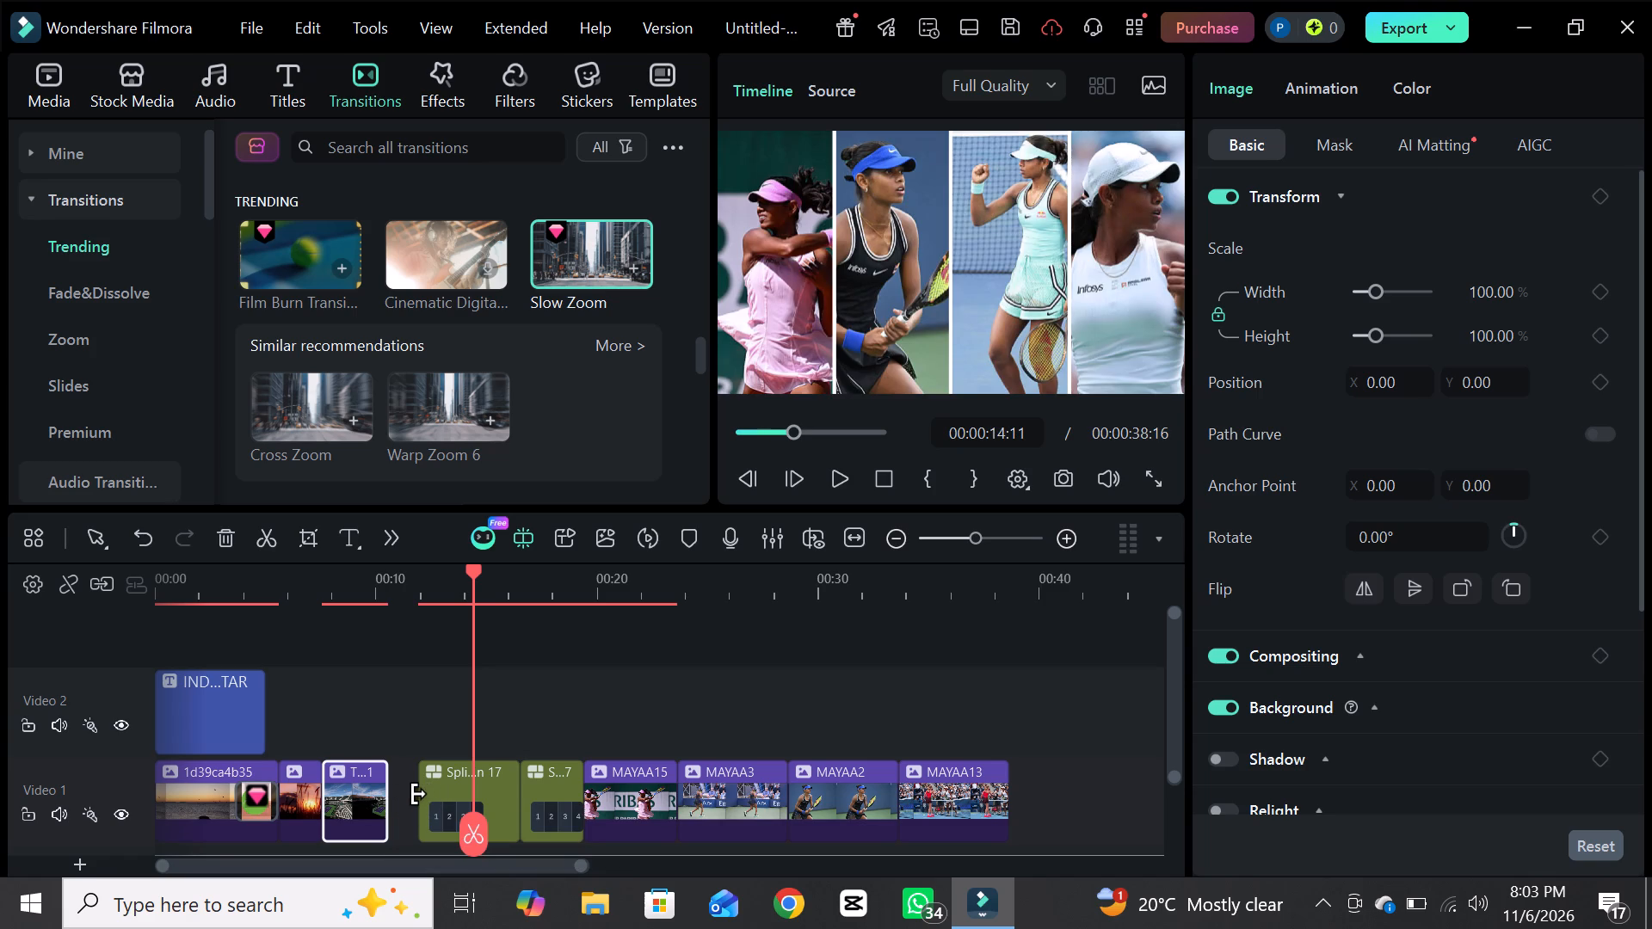
pyautogui.moveTo(422, 796); pyautogui.dragTo(401, 796)
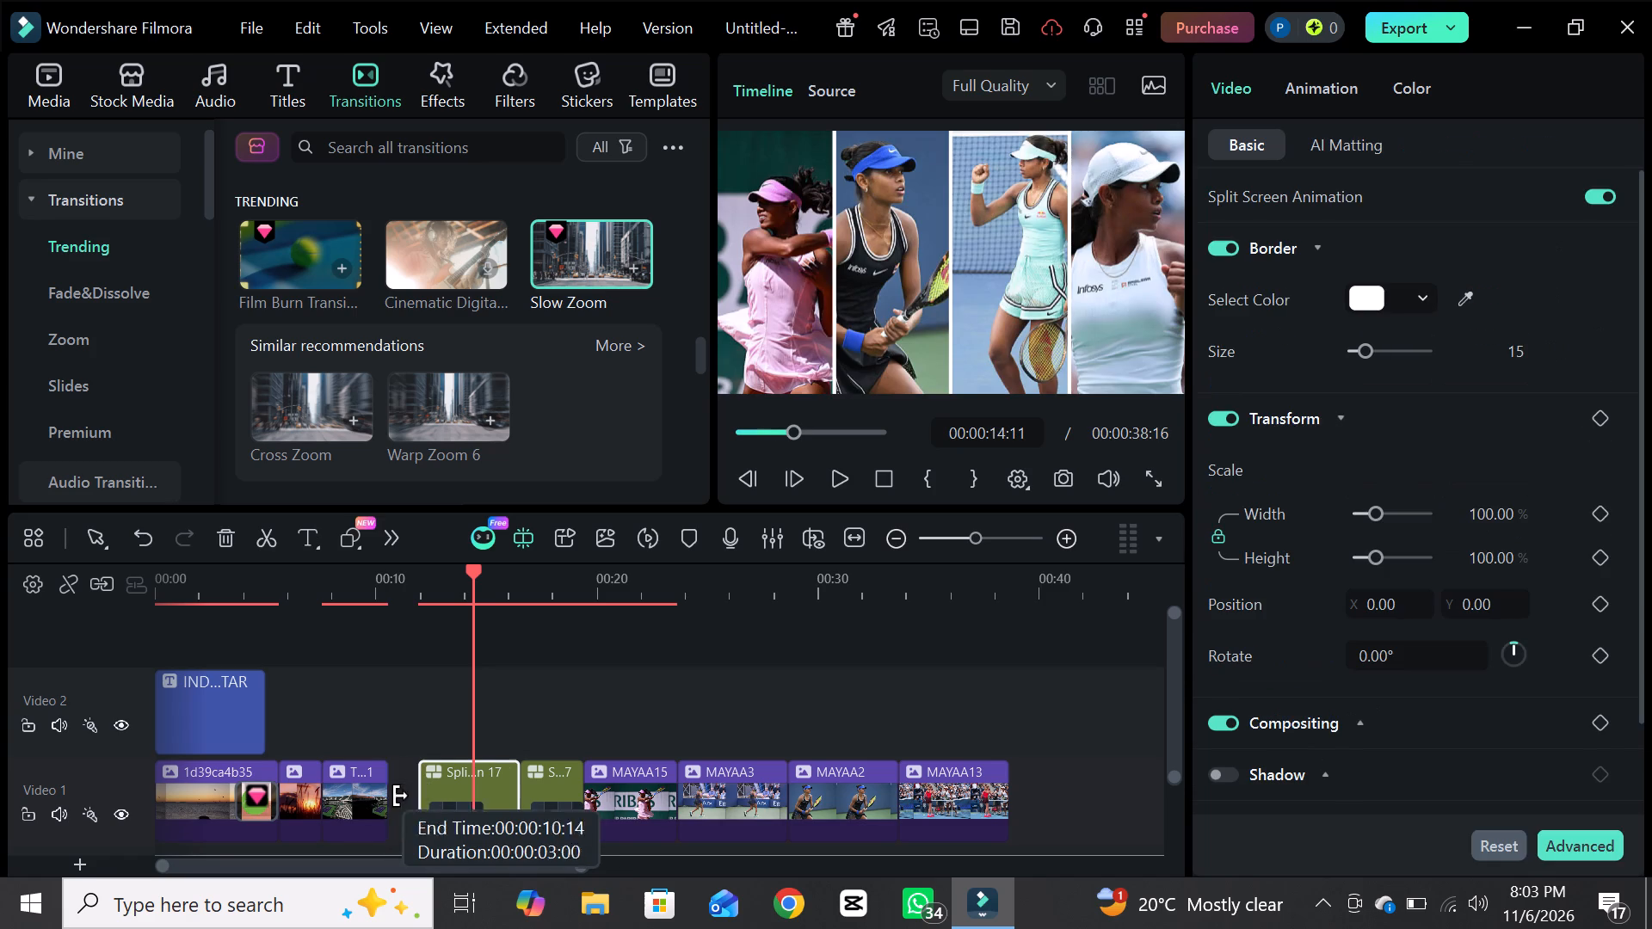
pyautogui.moveTo(401, 796); pyautogui.dragTo(398, 796)
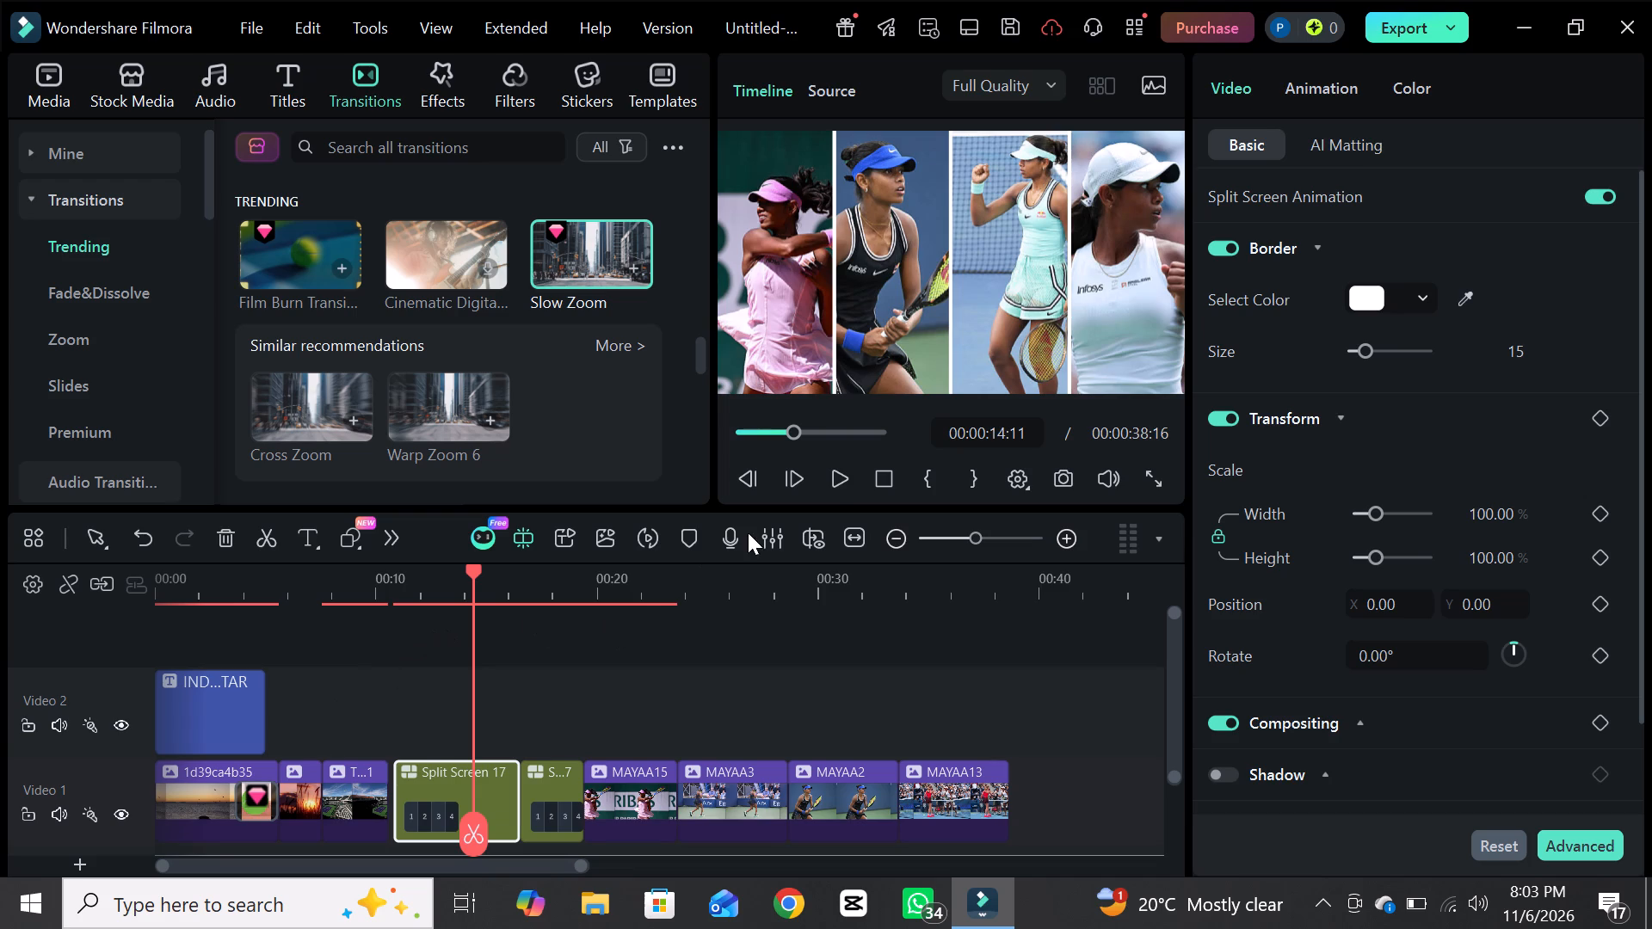
# Play the video from the first split-screen clip through to the MAYAA2 image at 00:00:32:10.
pyautogui.click(841, 481)
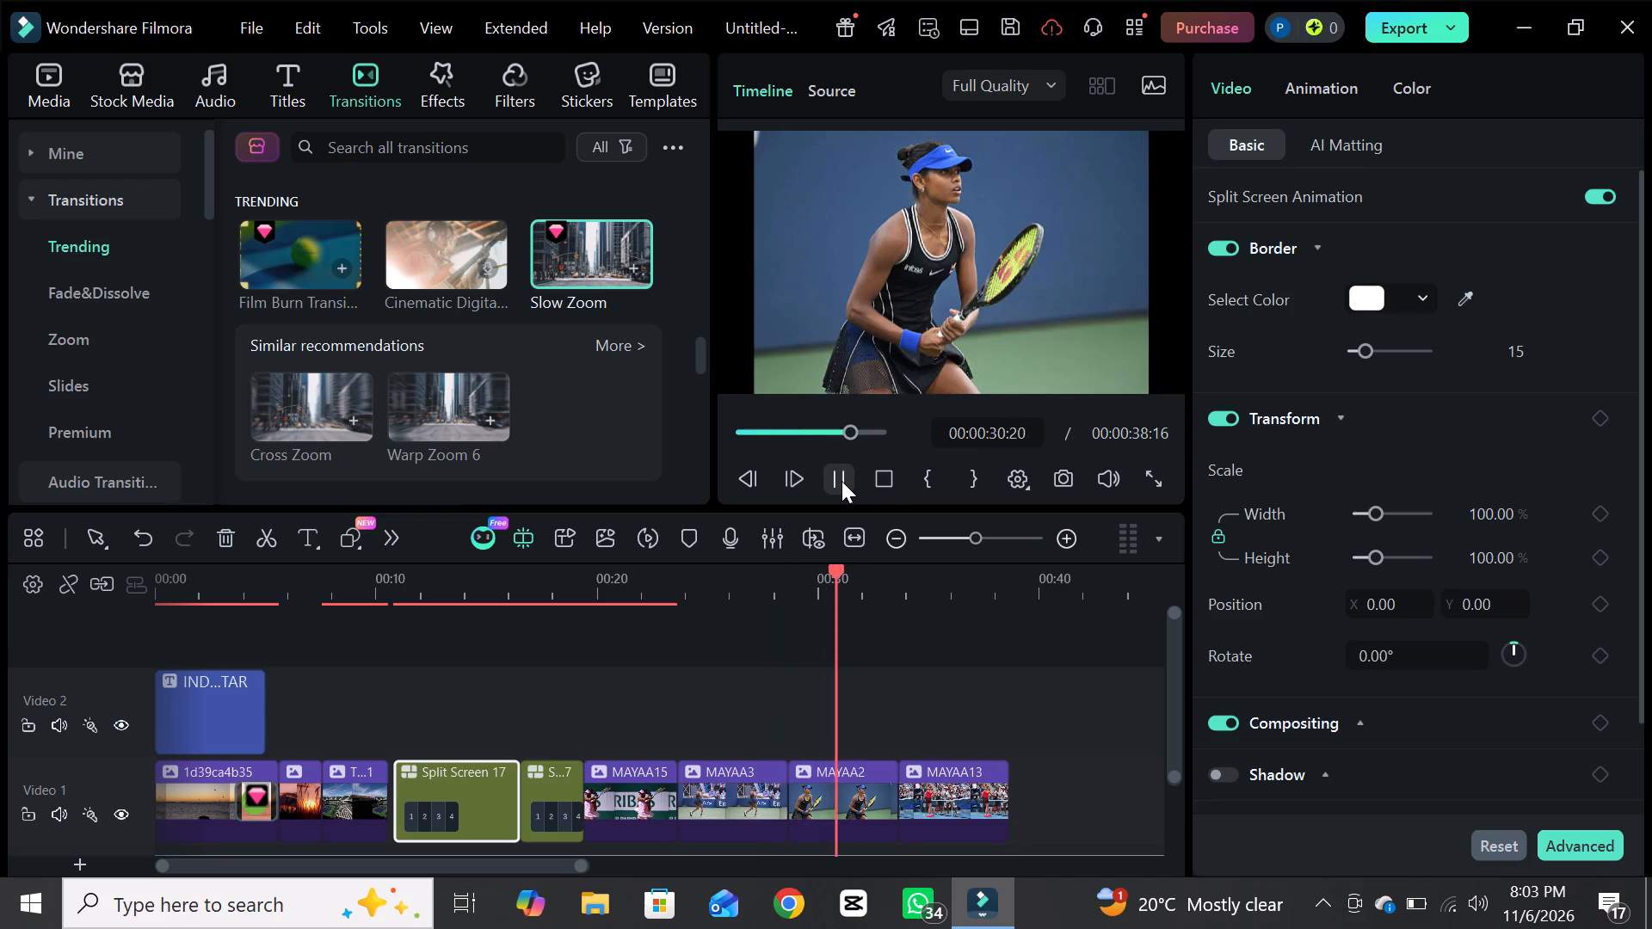
pyautogui.click(841, 481)
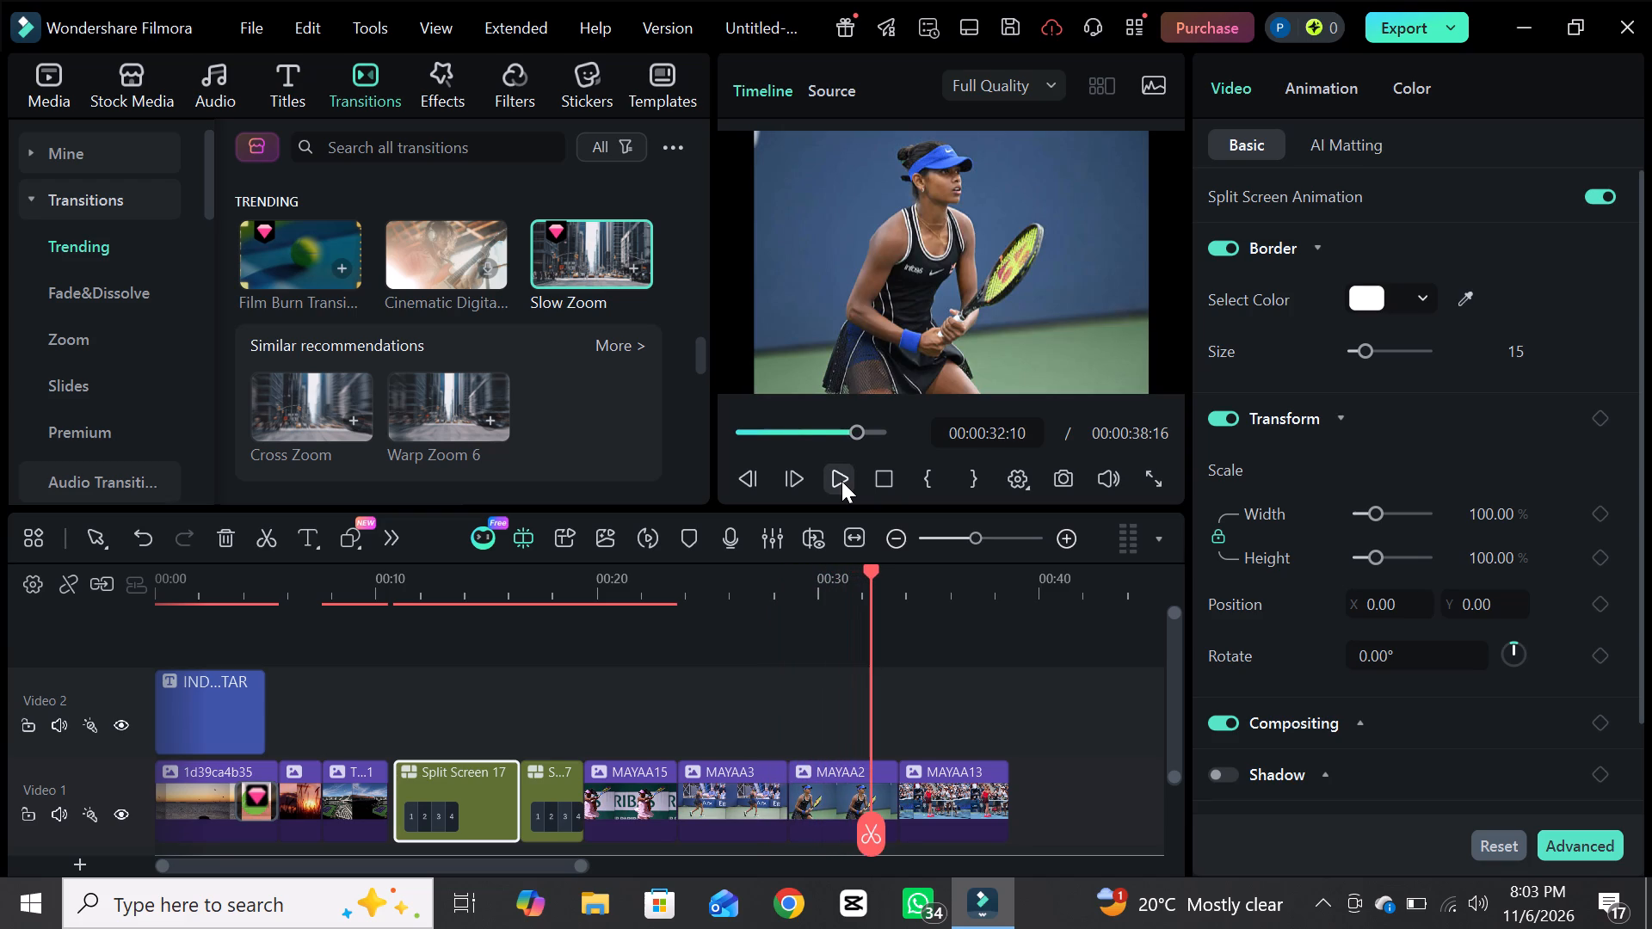
# Enlarge the MAYAA2 image proportionally to 129.47% scale so it fills the frame's width.
pyautogui.click(842, 315)
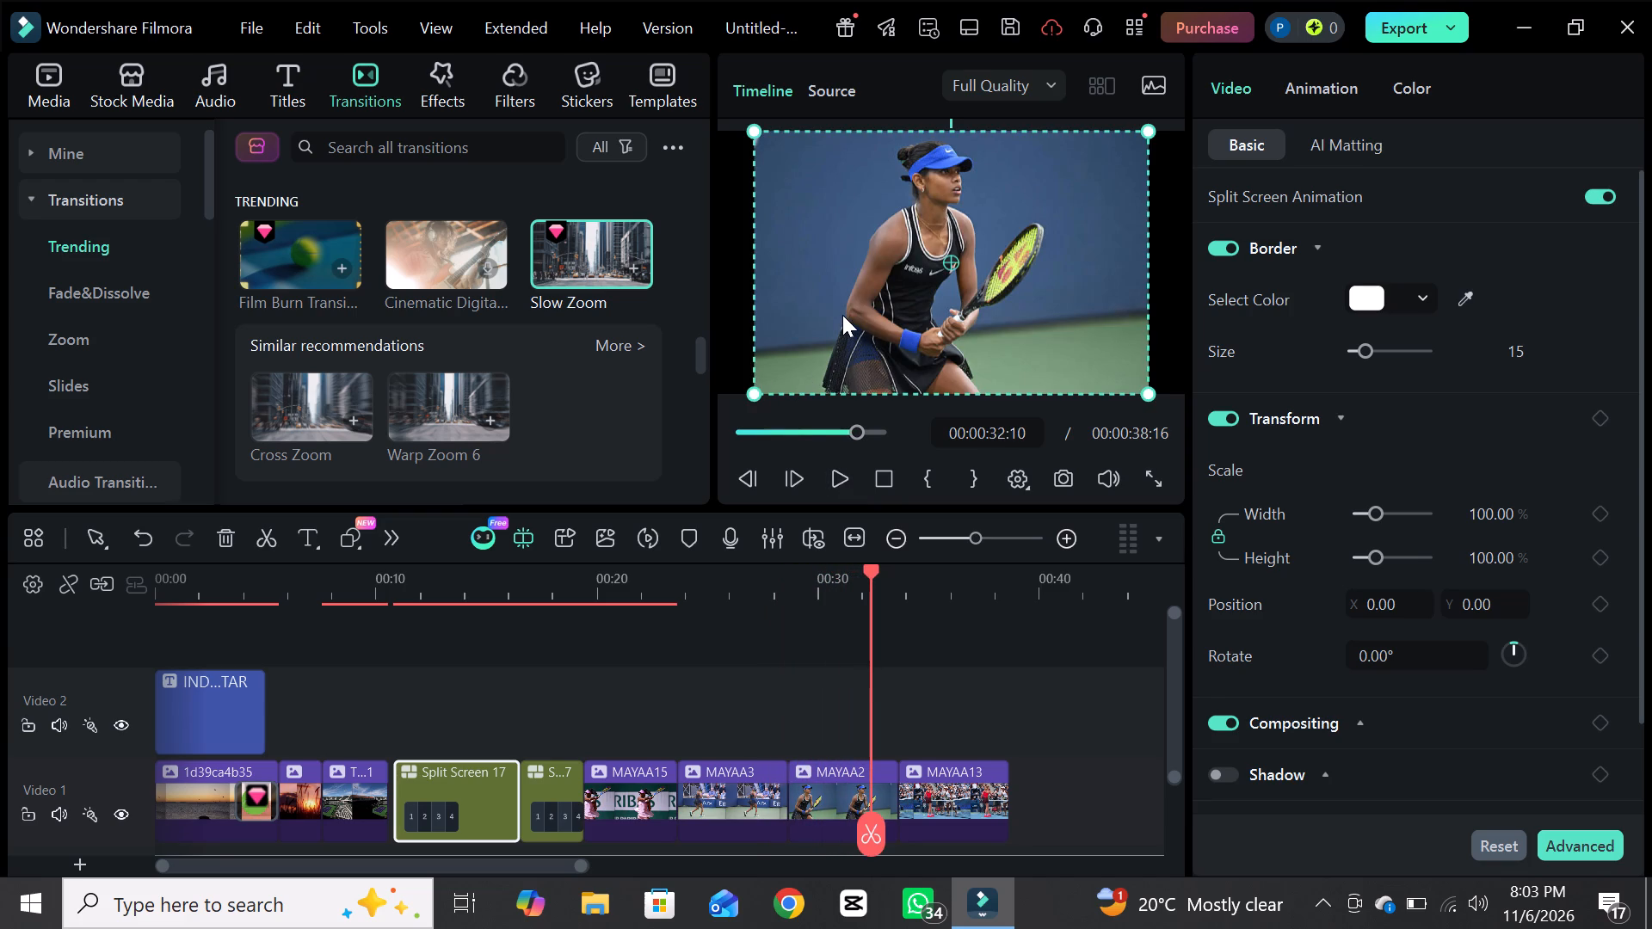
pyautogui.moveTo(757, 390); pyautogui.dragTo(712, 415)
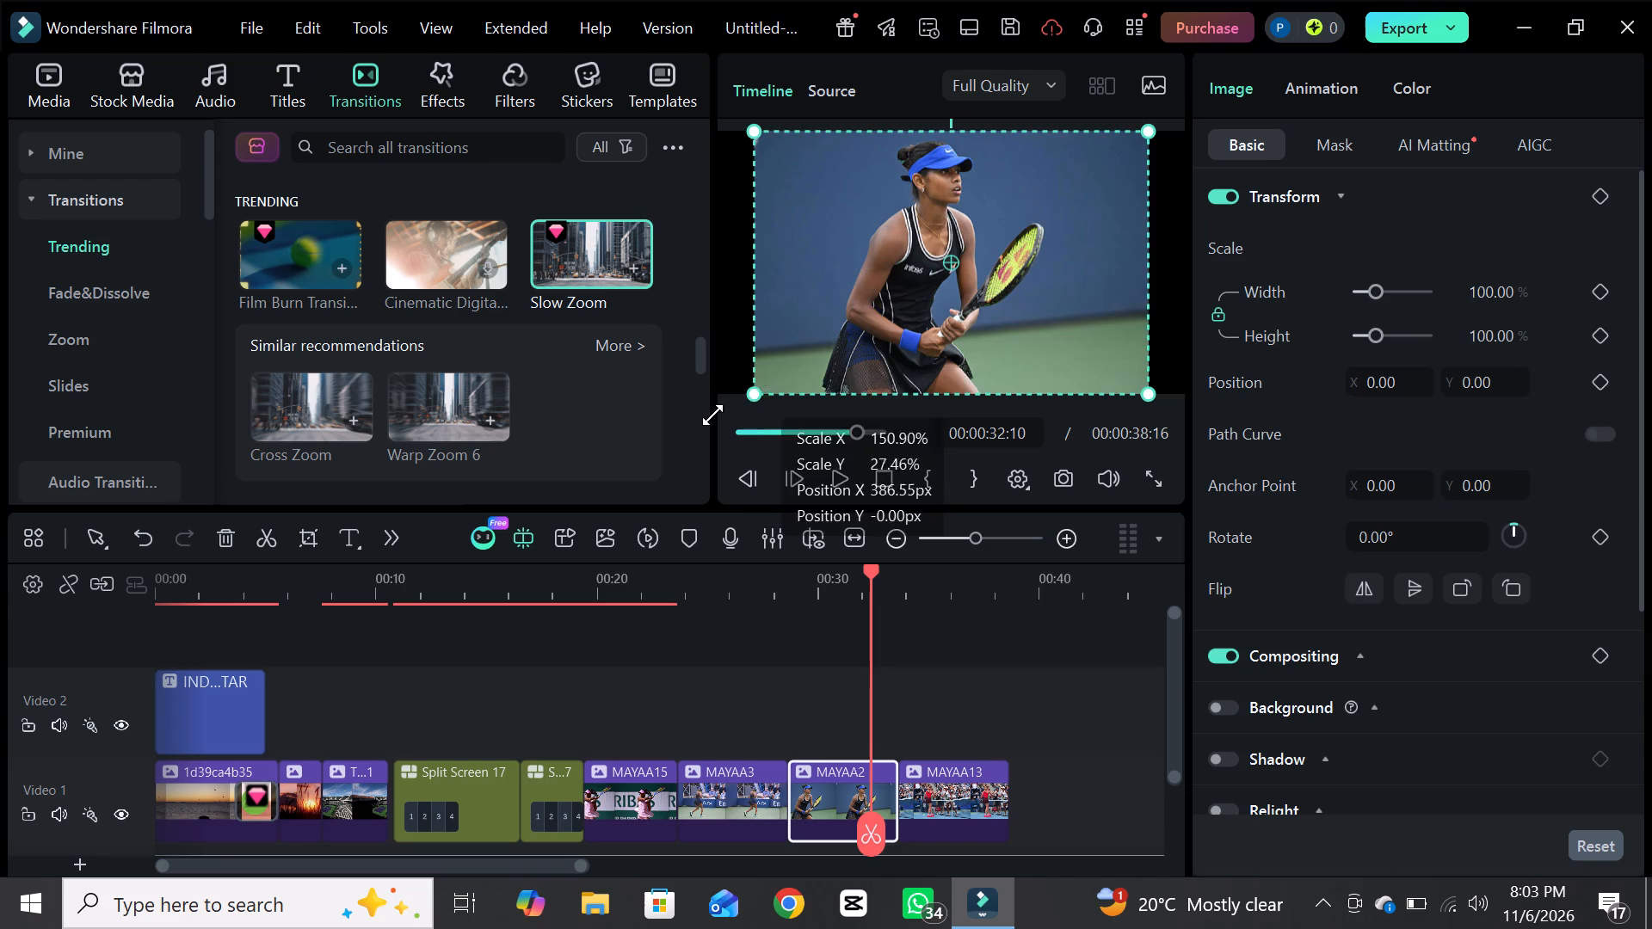
pyautogui.moveTo(712, 415); pyautogui.dragTo(688, 428)
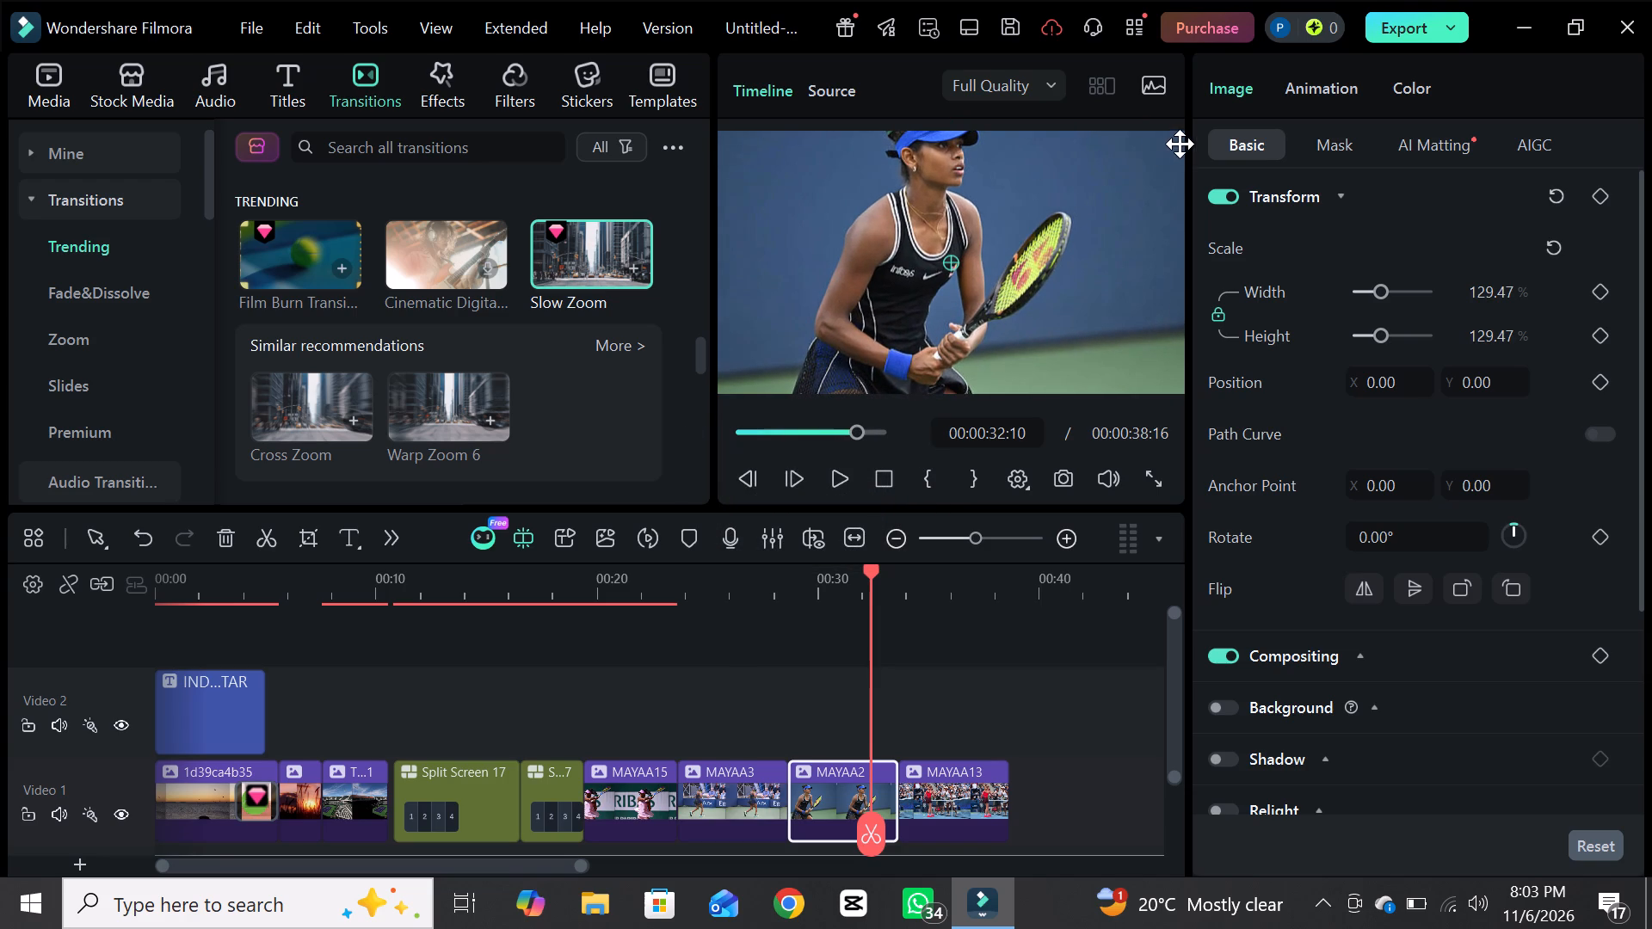
pyautogui.click(780, 355)
pyautogui.click(1180, 394)
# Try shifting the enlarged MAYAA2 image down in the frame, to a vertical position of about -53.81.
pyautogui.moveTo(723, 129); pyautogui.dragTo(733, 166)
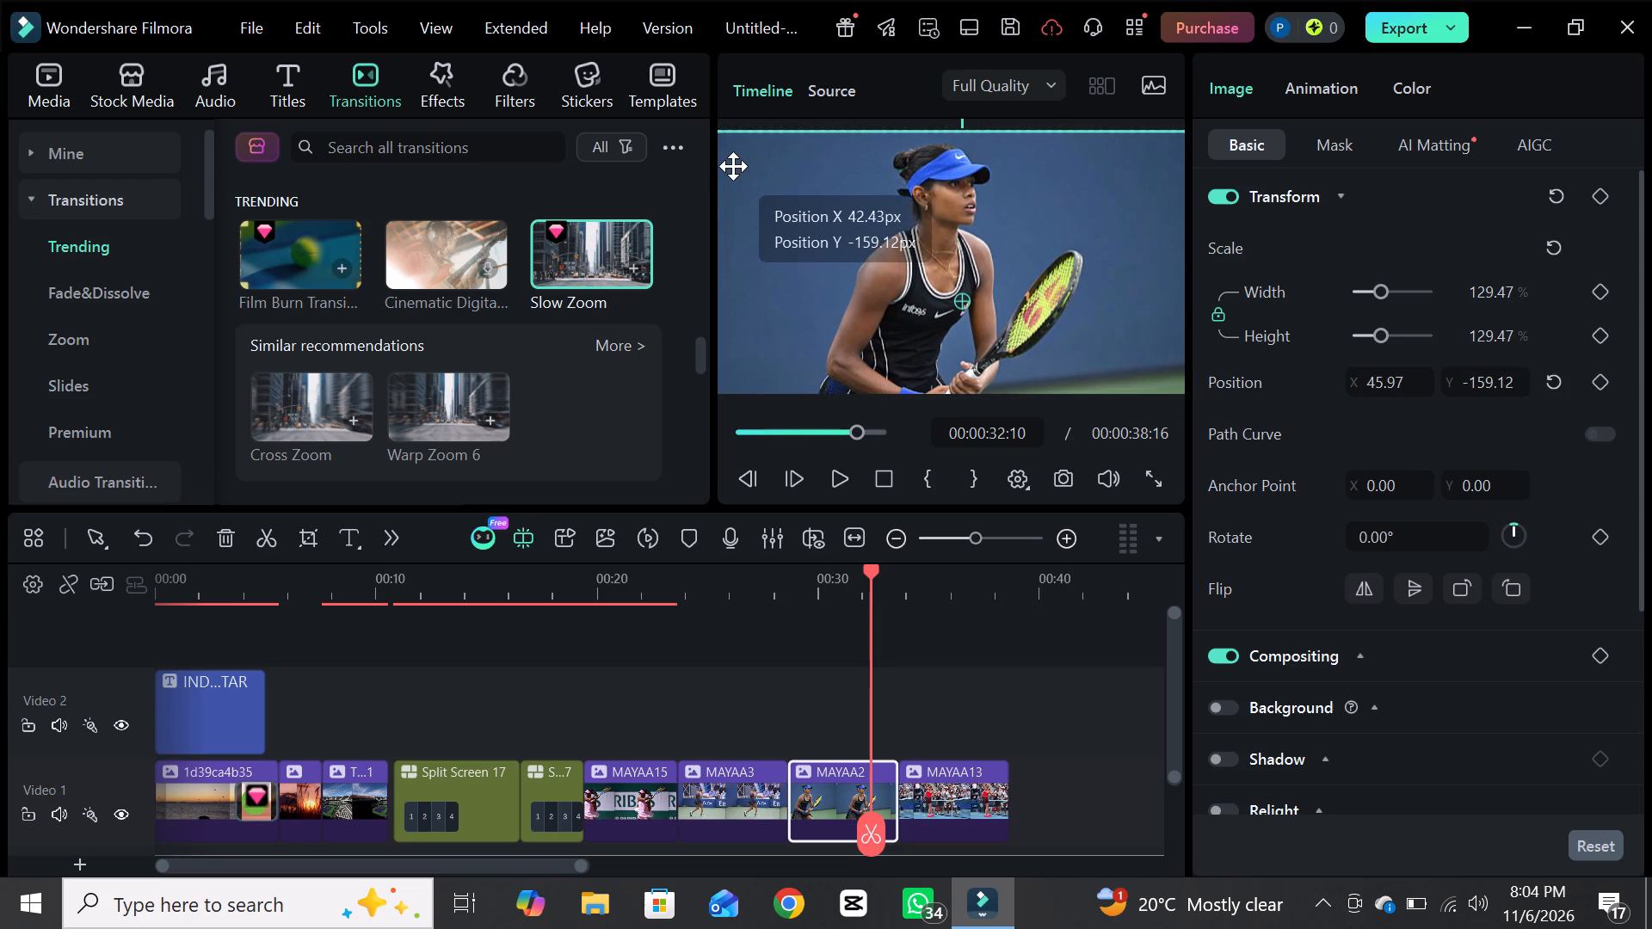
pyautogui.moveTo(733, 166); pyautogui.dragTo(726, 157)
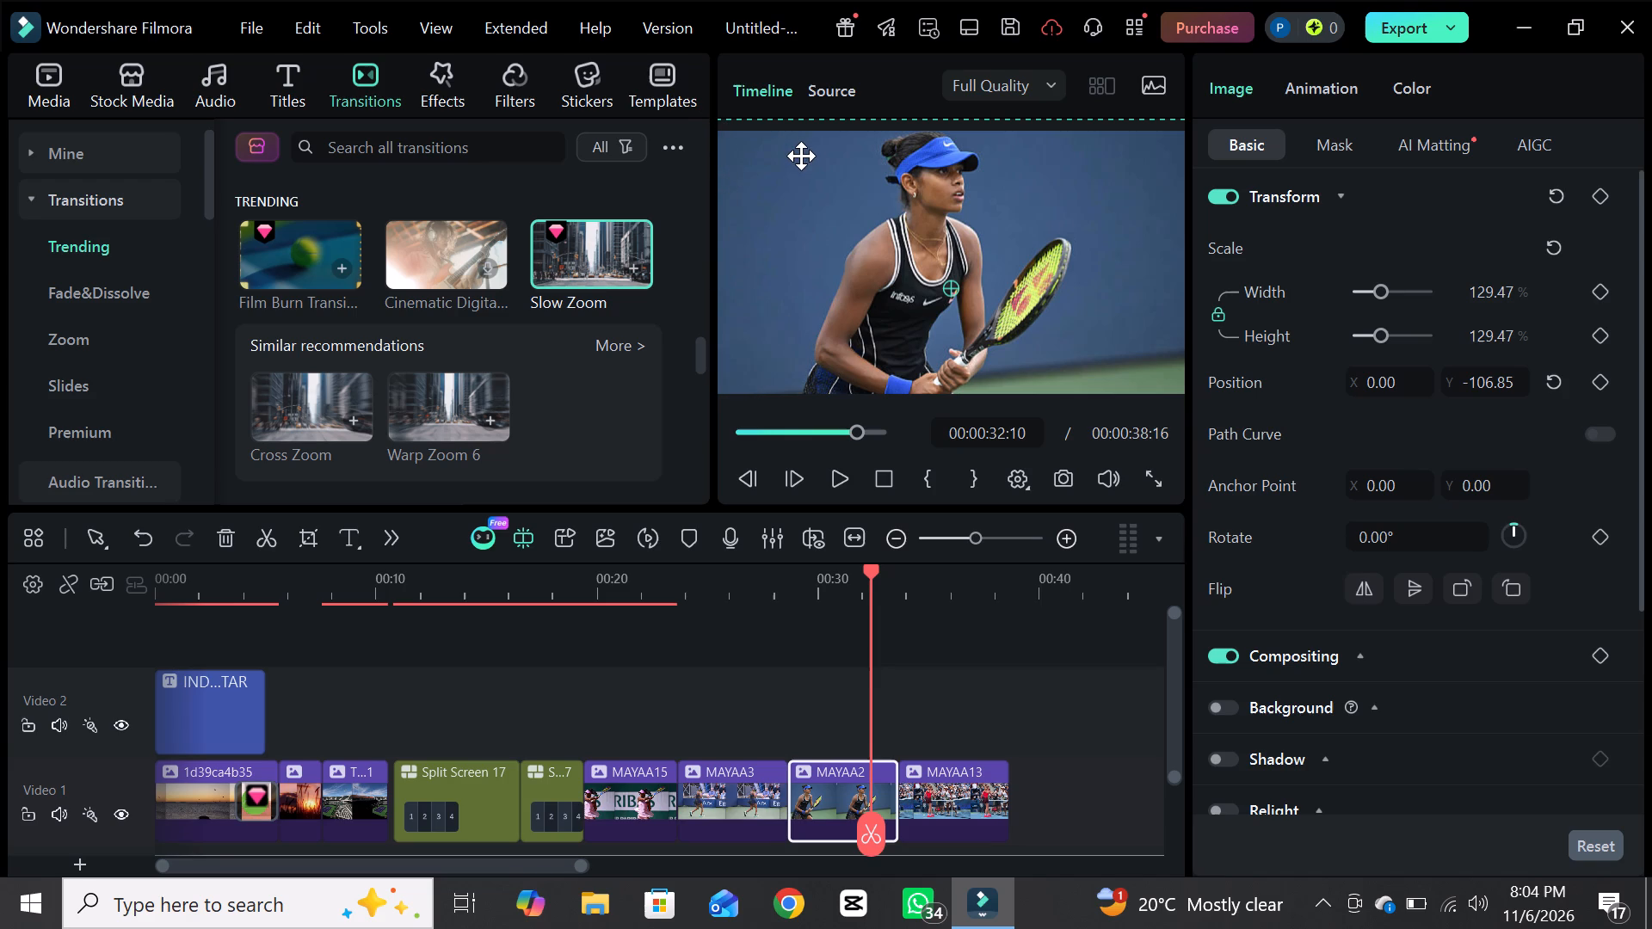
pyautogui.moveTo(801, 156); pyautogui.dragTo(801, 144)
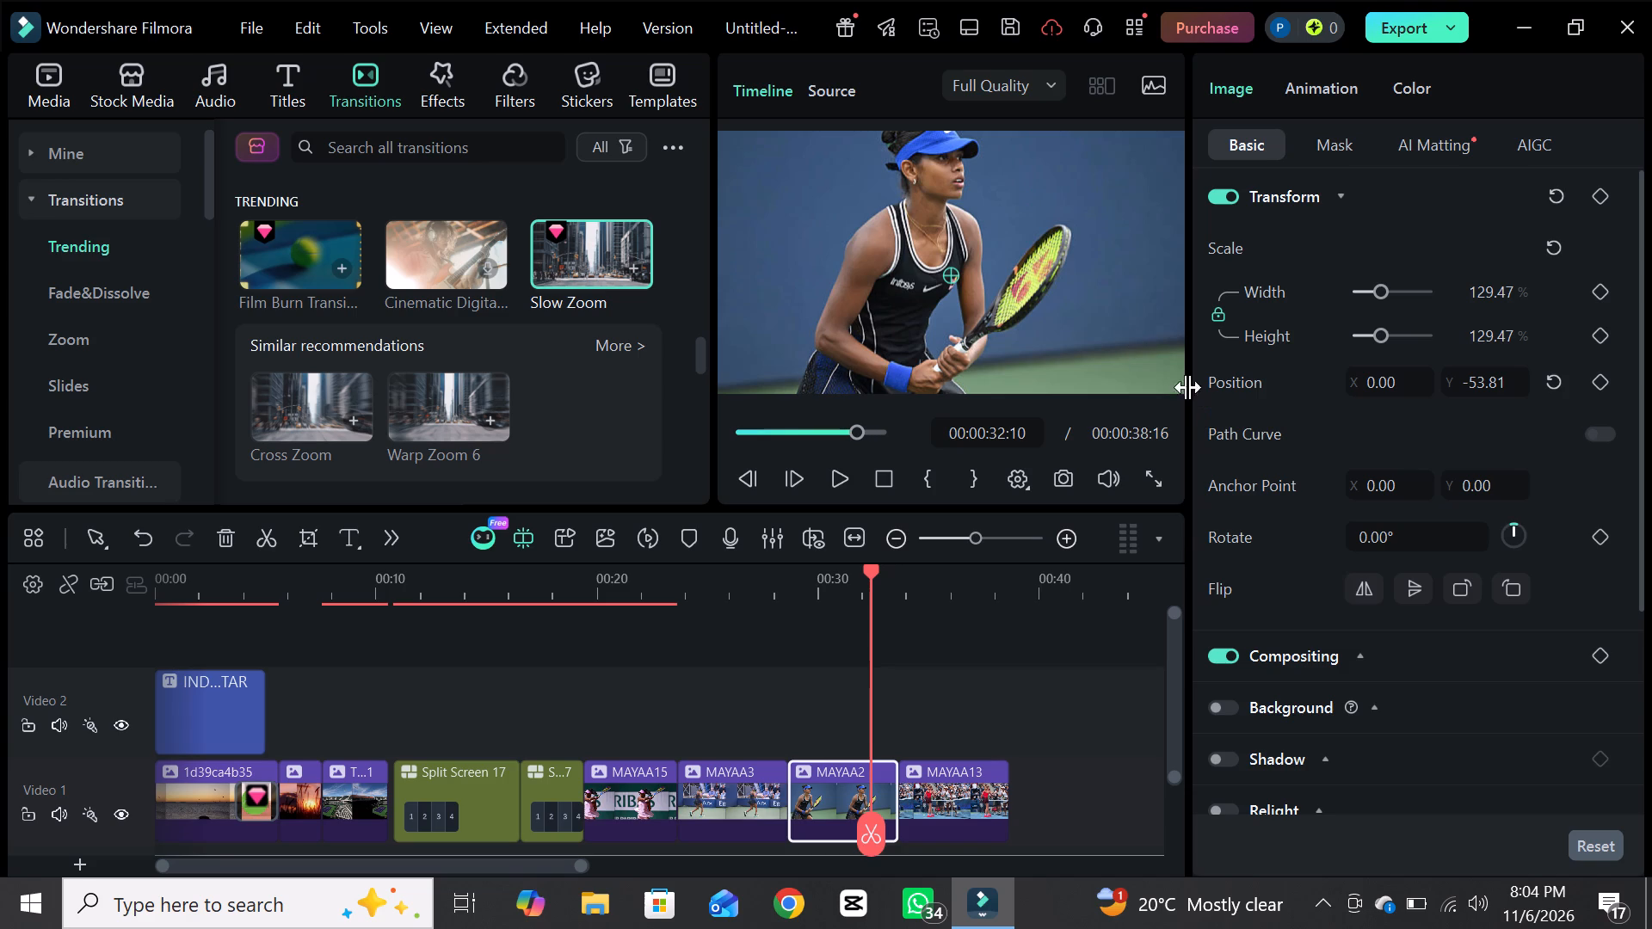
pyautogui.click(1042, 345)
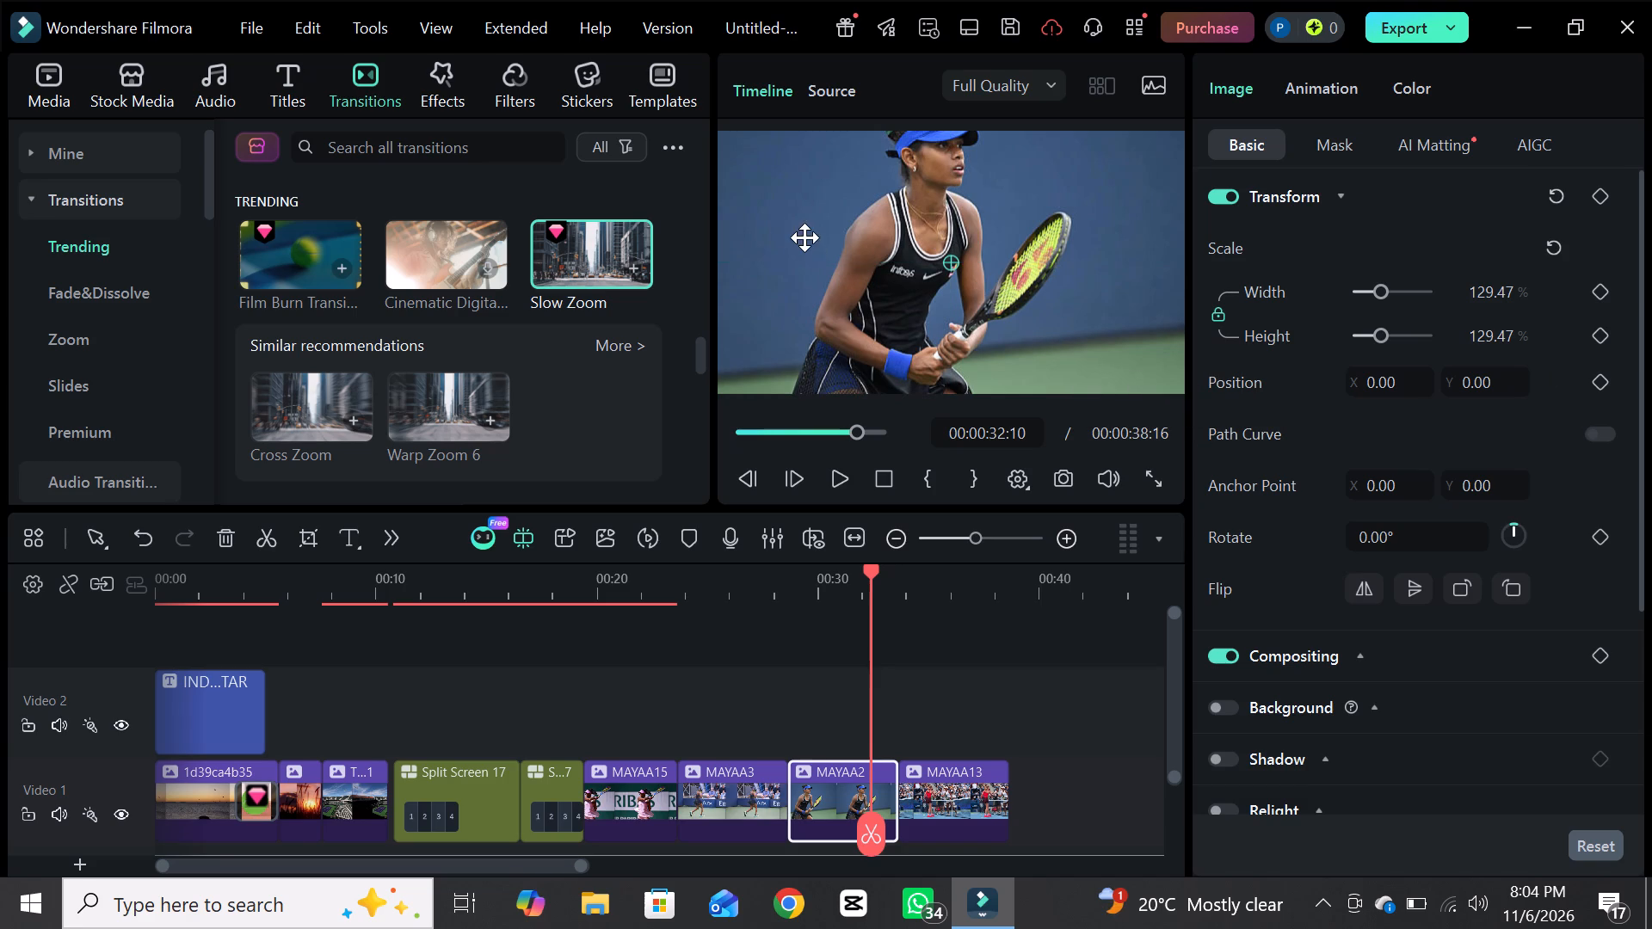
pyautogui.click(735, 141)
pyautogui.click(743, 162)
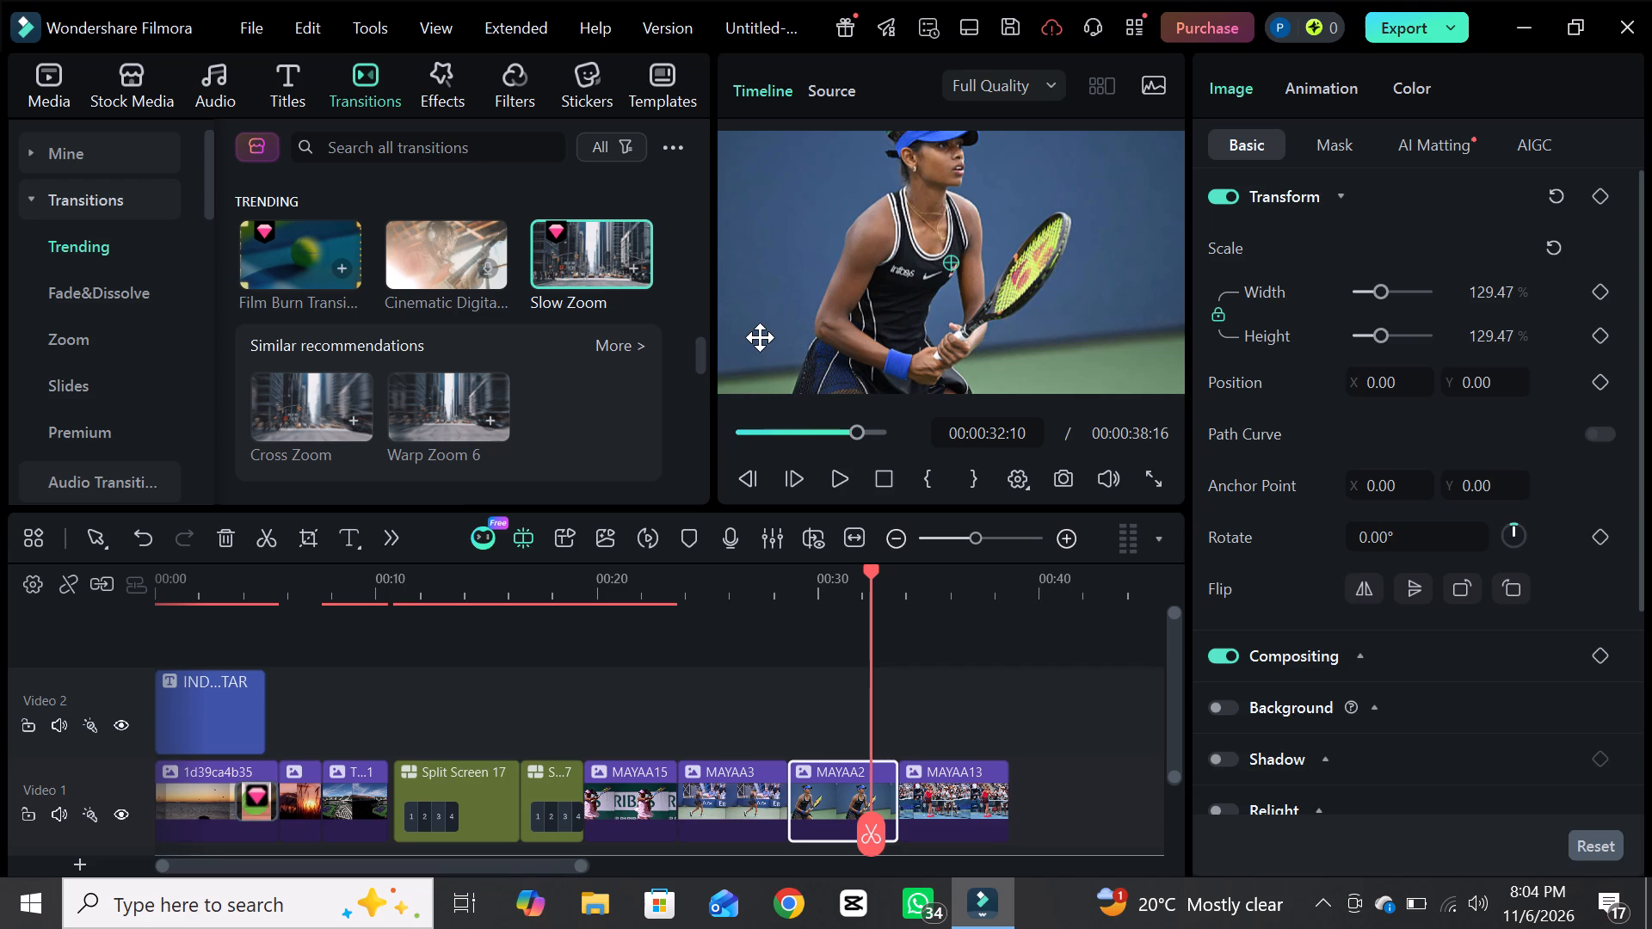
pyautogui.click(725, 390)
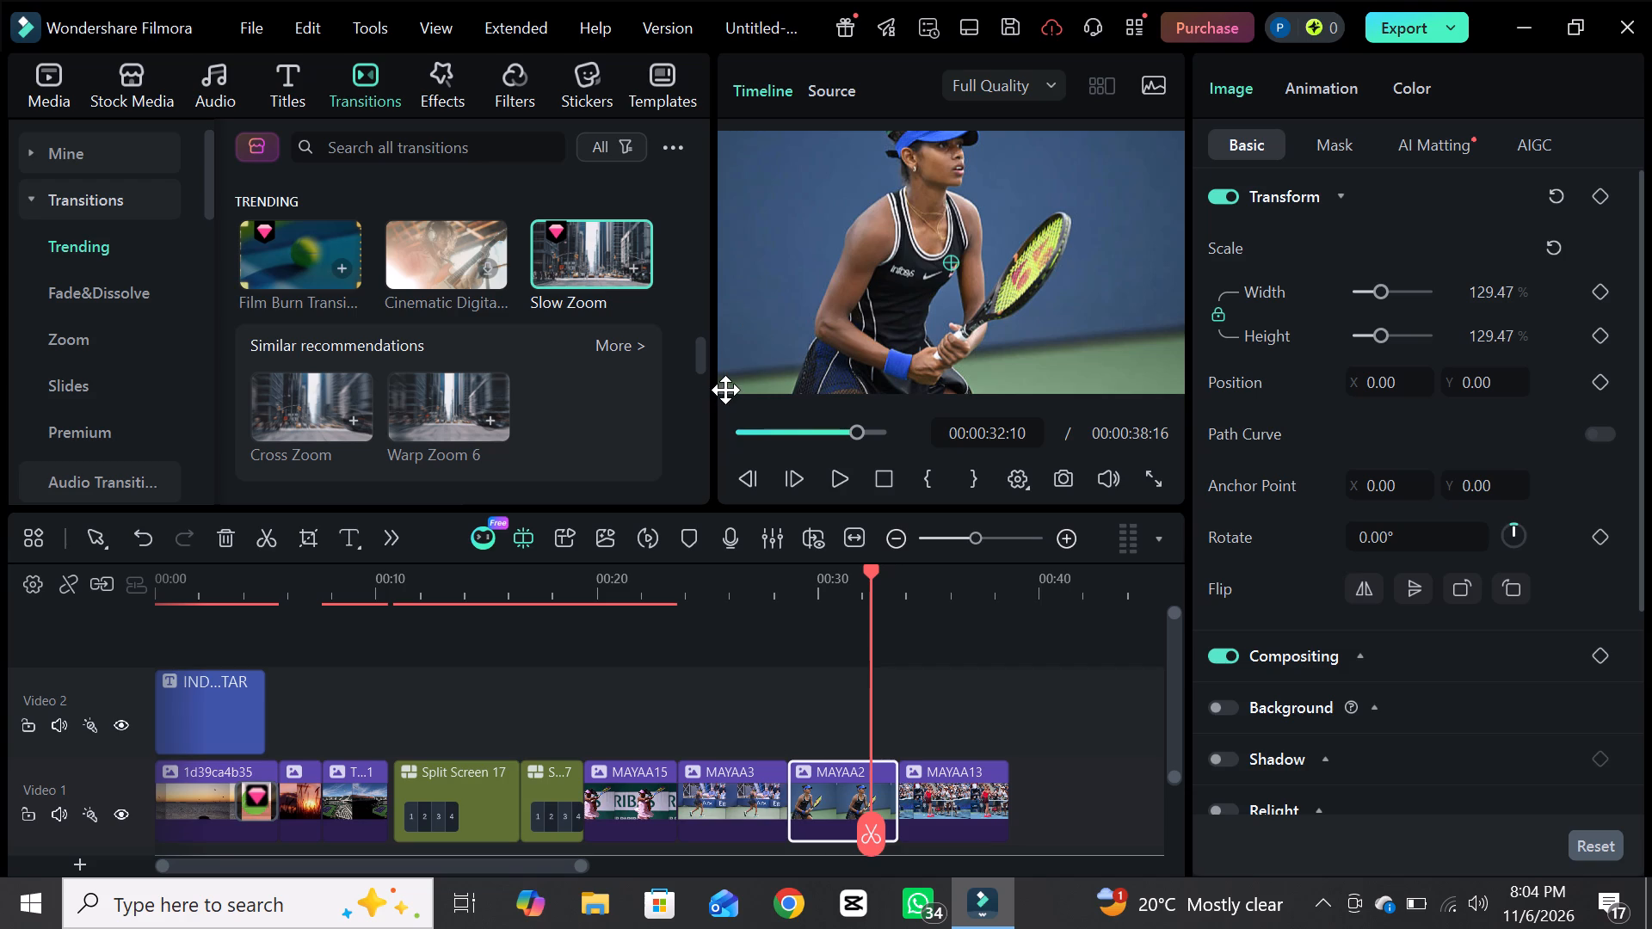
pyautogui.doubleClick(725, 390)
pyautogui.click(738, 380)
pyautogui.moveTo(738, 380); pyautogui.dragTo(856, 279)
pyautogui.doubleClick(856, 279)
# Move the MAYAA2 image until its lower corner is within reach, and enlarge it proportionally to 140.60% scale.
pyautogui.moveTo(856, 279); pyautogui.dragTo(872, 233)
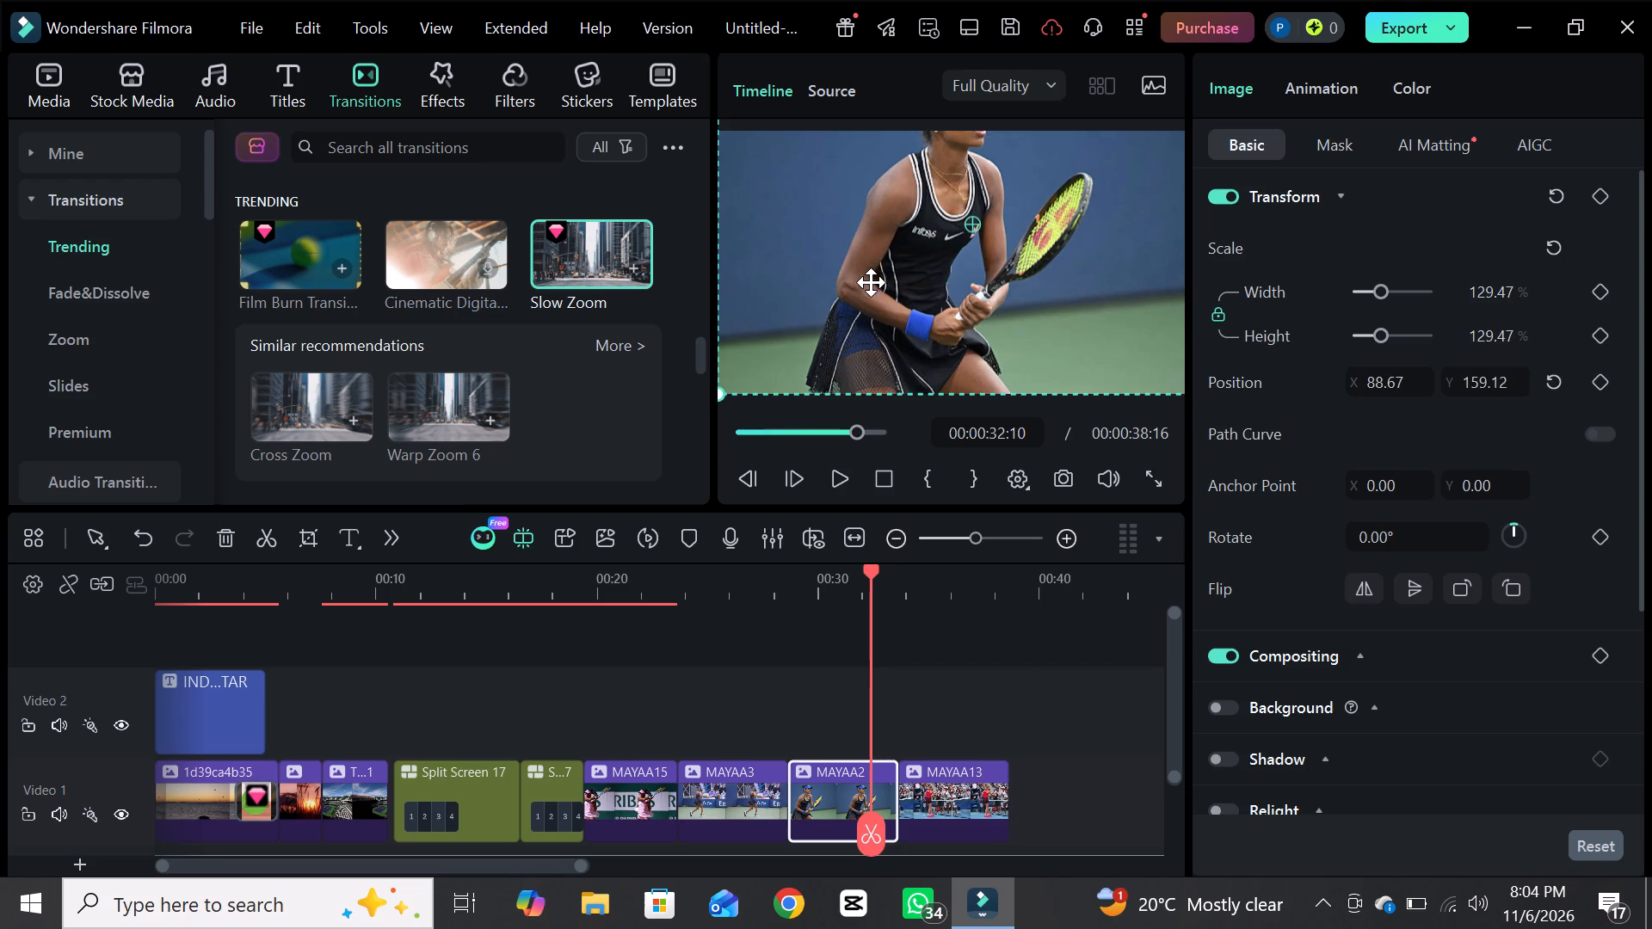
pyautogui.moveTo(721, 393); pyautogui.dragTo(713, 400)
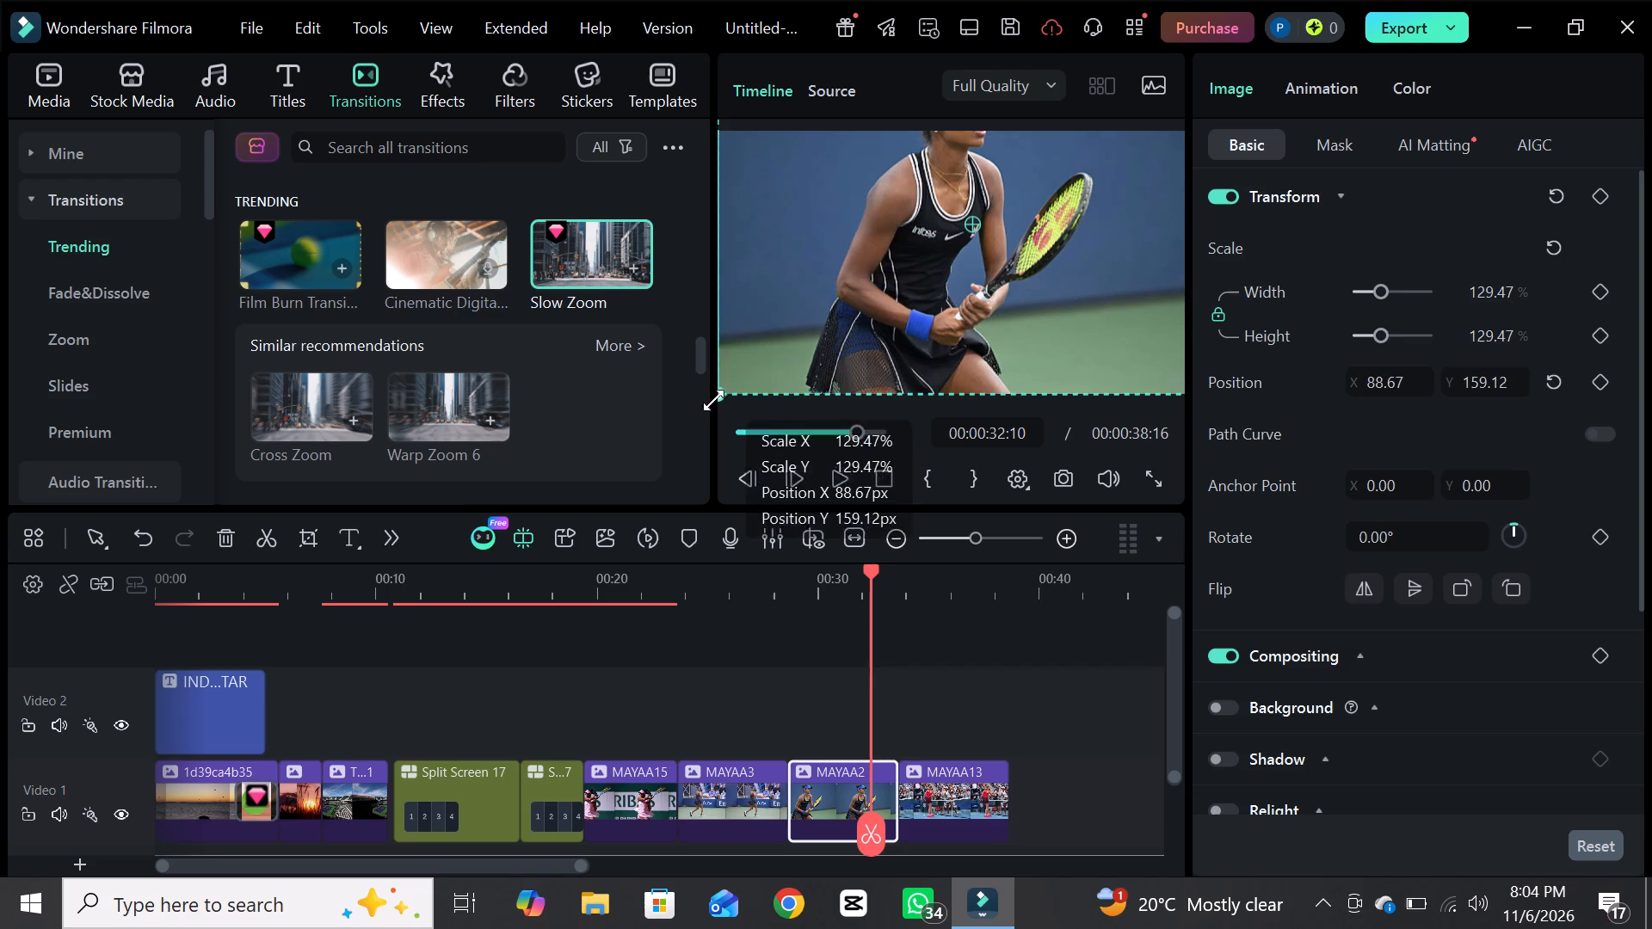
pyautogui.moveTo(713, 400); pyautogui.dragTo(704, 415)
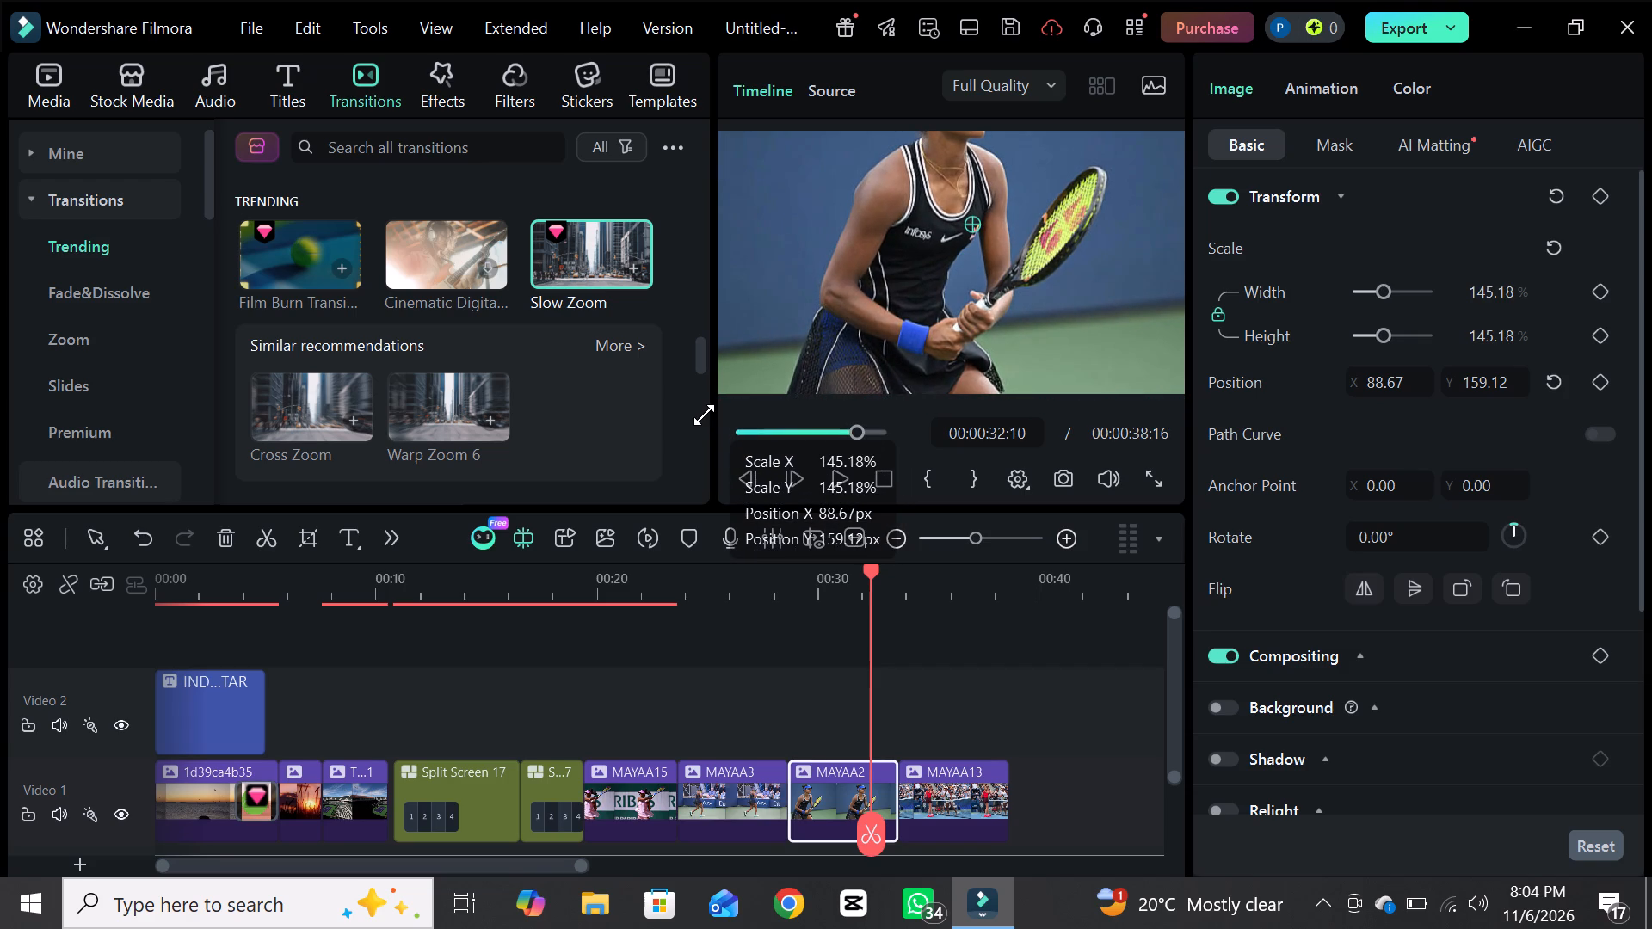
pyautogui.moveTo(704, 415); pyautogui.dragTo(715, 397)
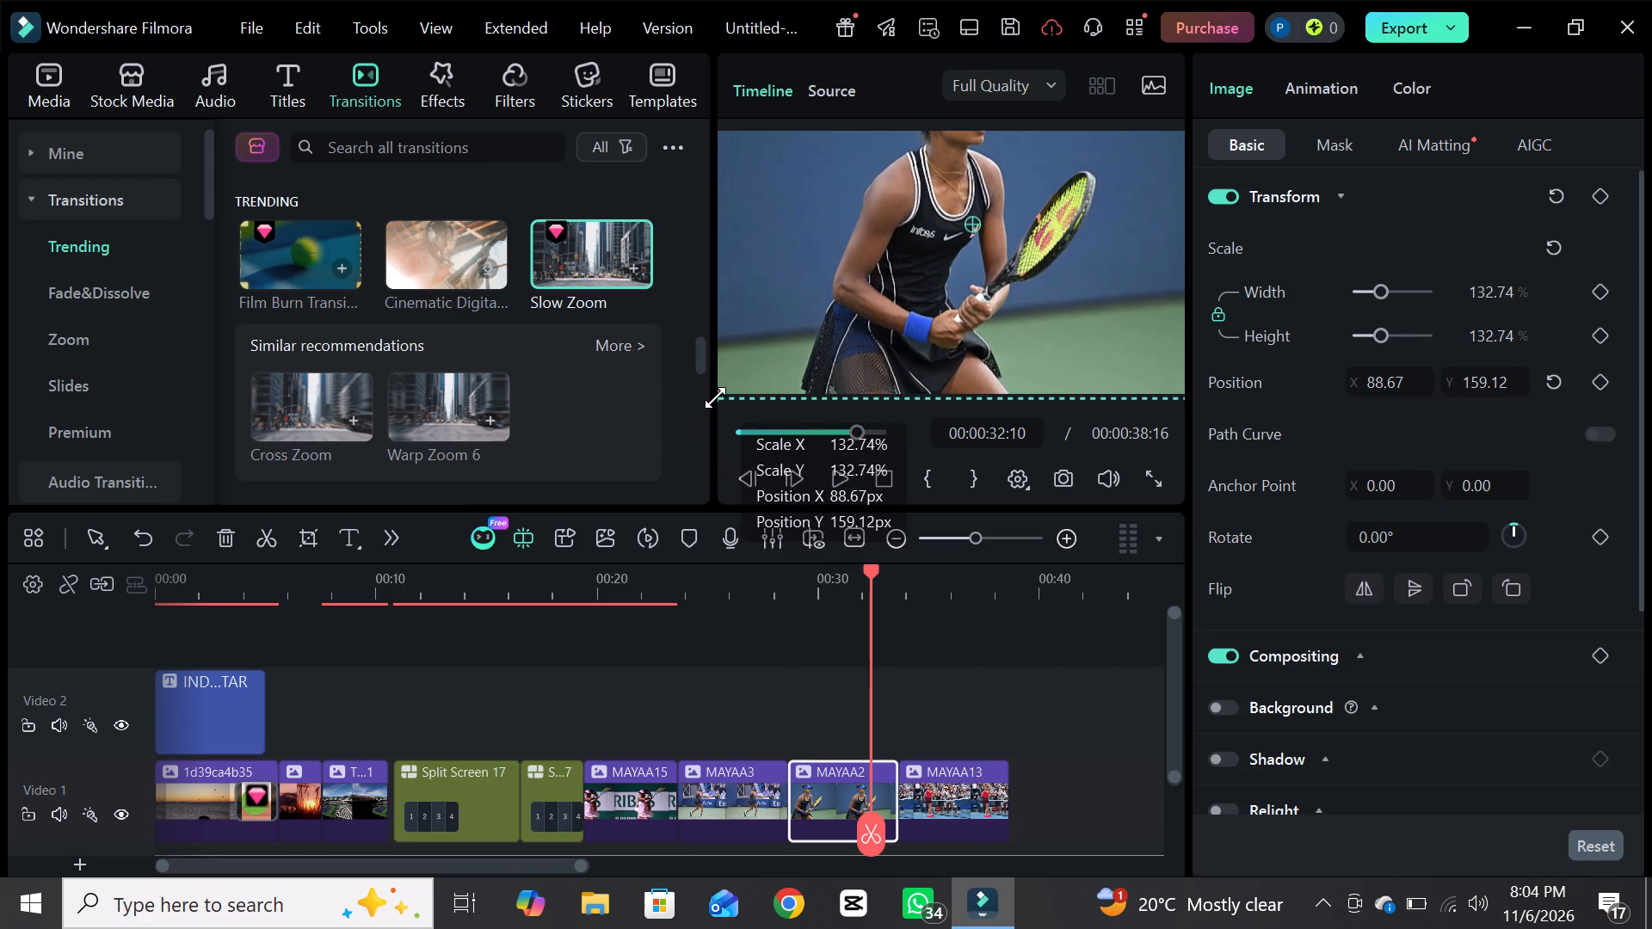
pyautogui.moveTo(715, 397); pyautogui.dragTo(705, 408)
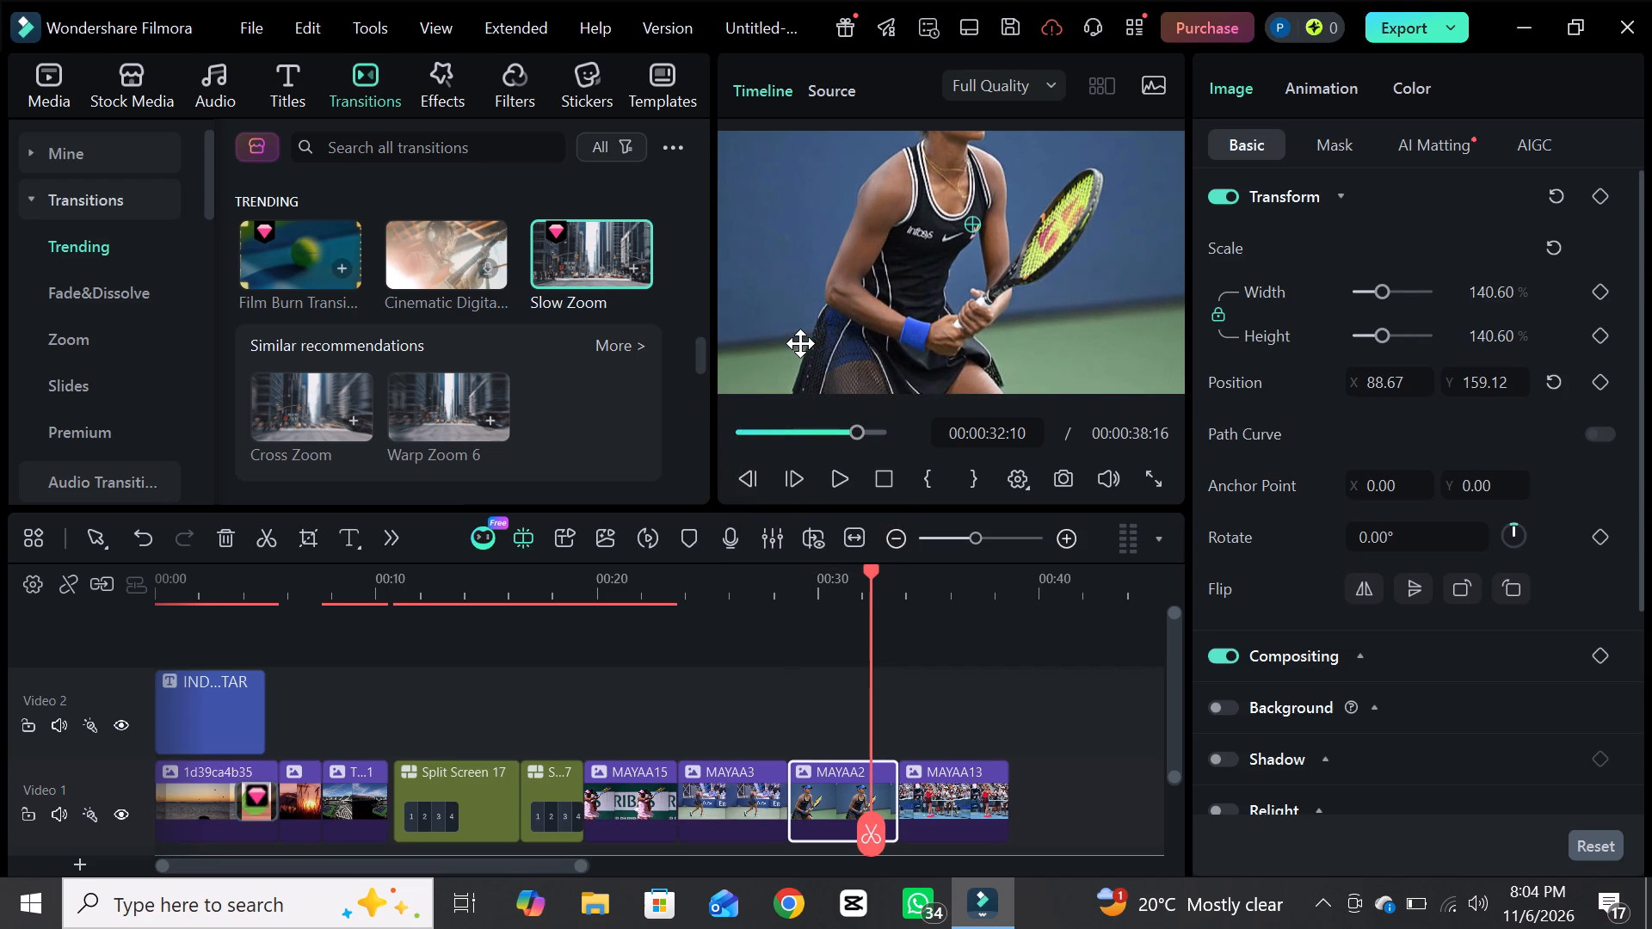
# Reposition the MAYAA2 image to X 85.14, Y -116.69 so the player's head and cap sit inside the frame.
pyautogui.moveTo(928, 287); pyautogui.dragTo(928, 323)
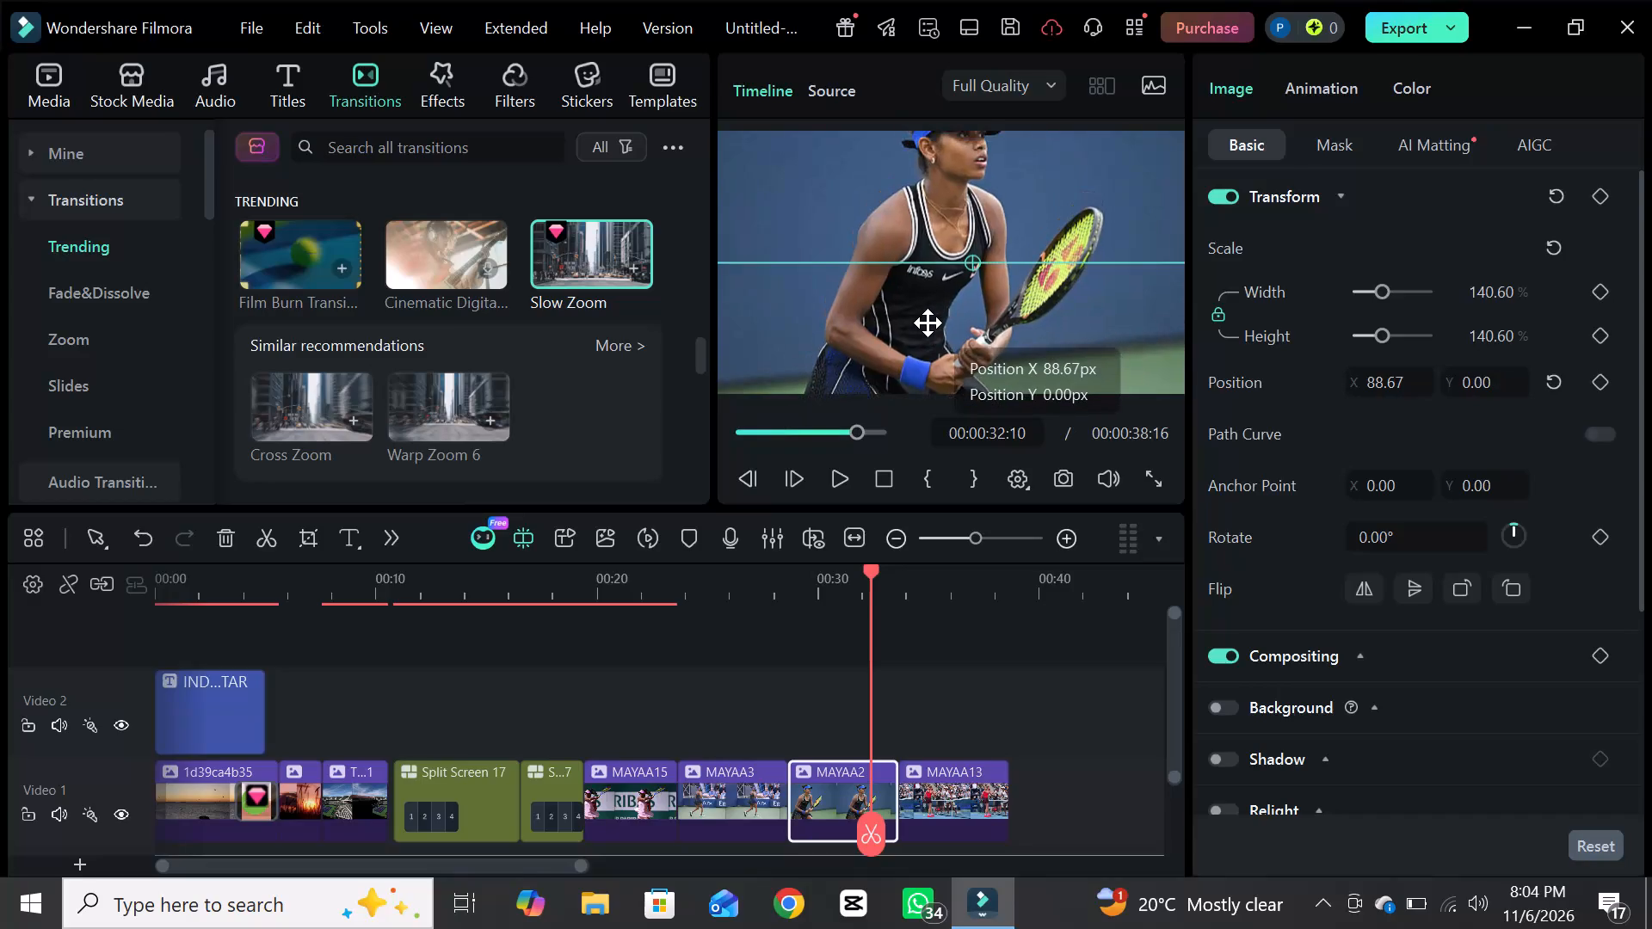
pyautogui.moveTo(928, 323); pyautogui.dragTo(928, 328)
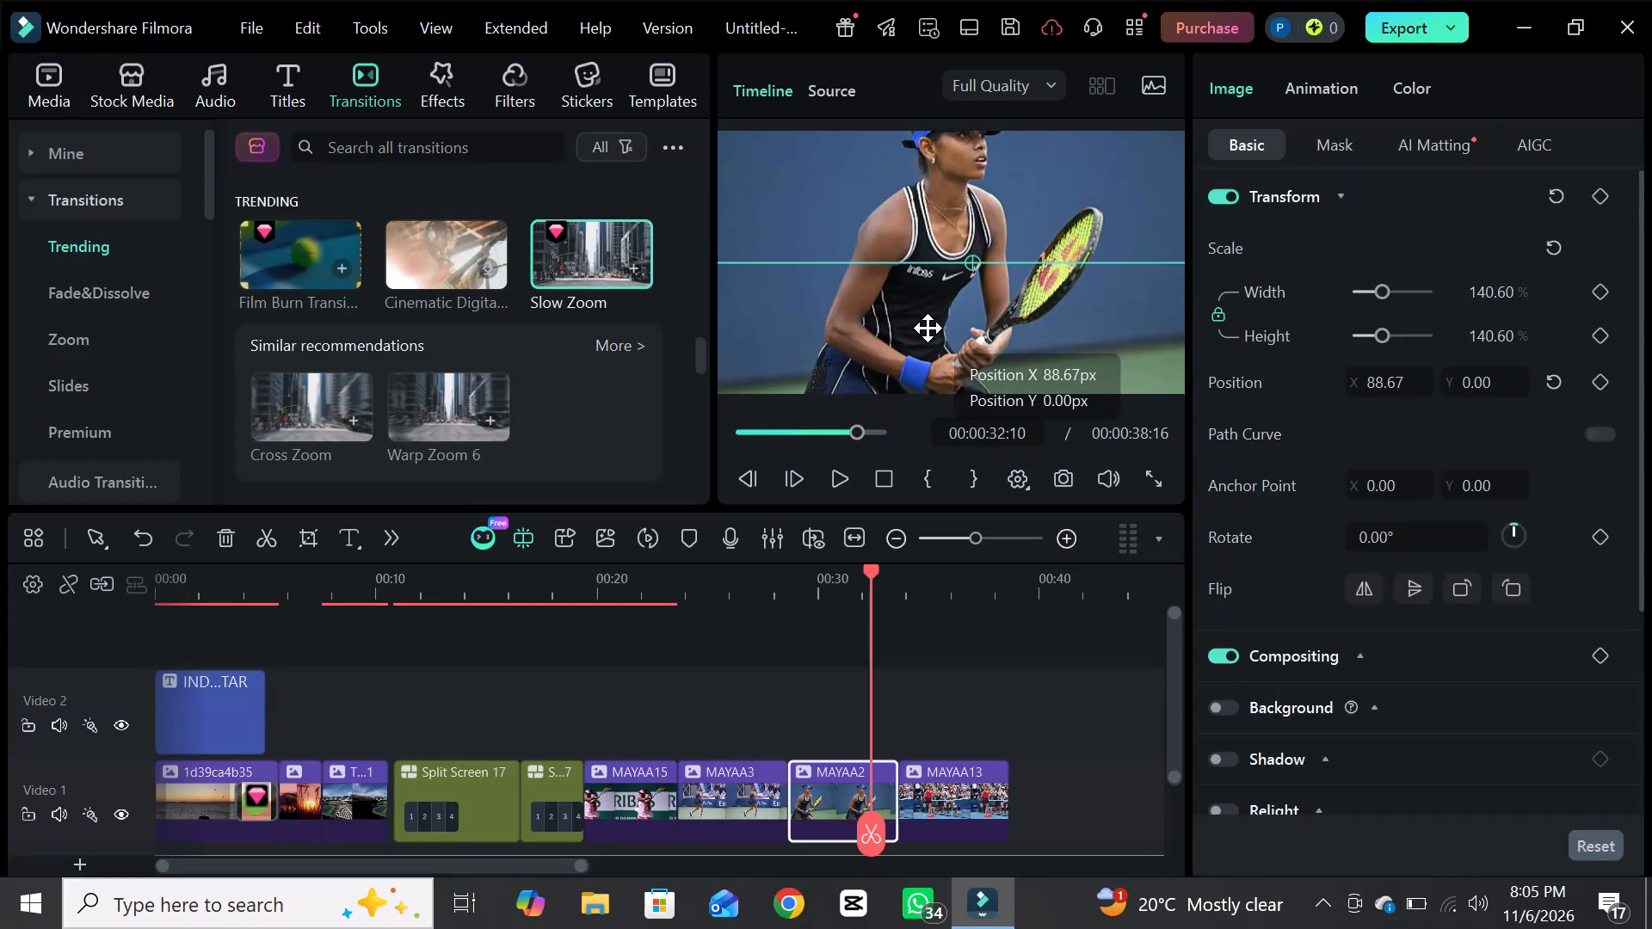
pyautogui.moveTo(928, 328); pyautogui.dragTo(927, 354)
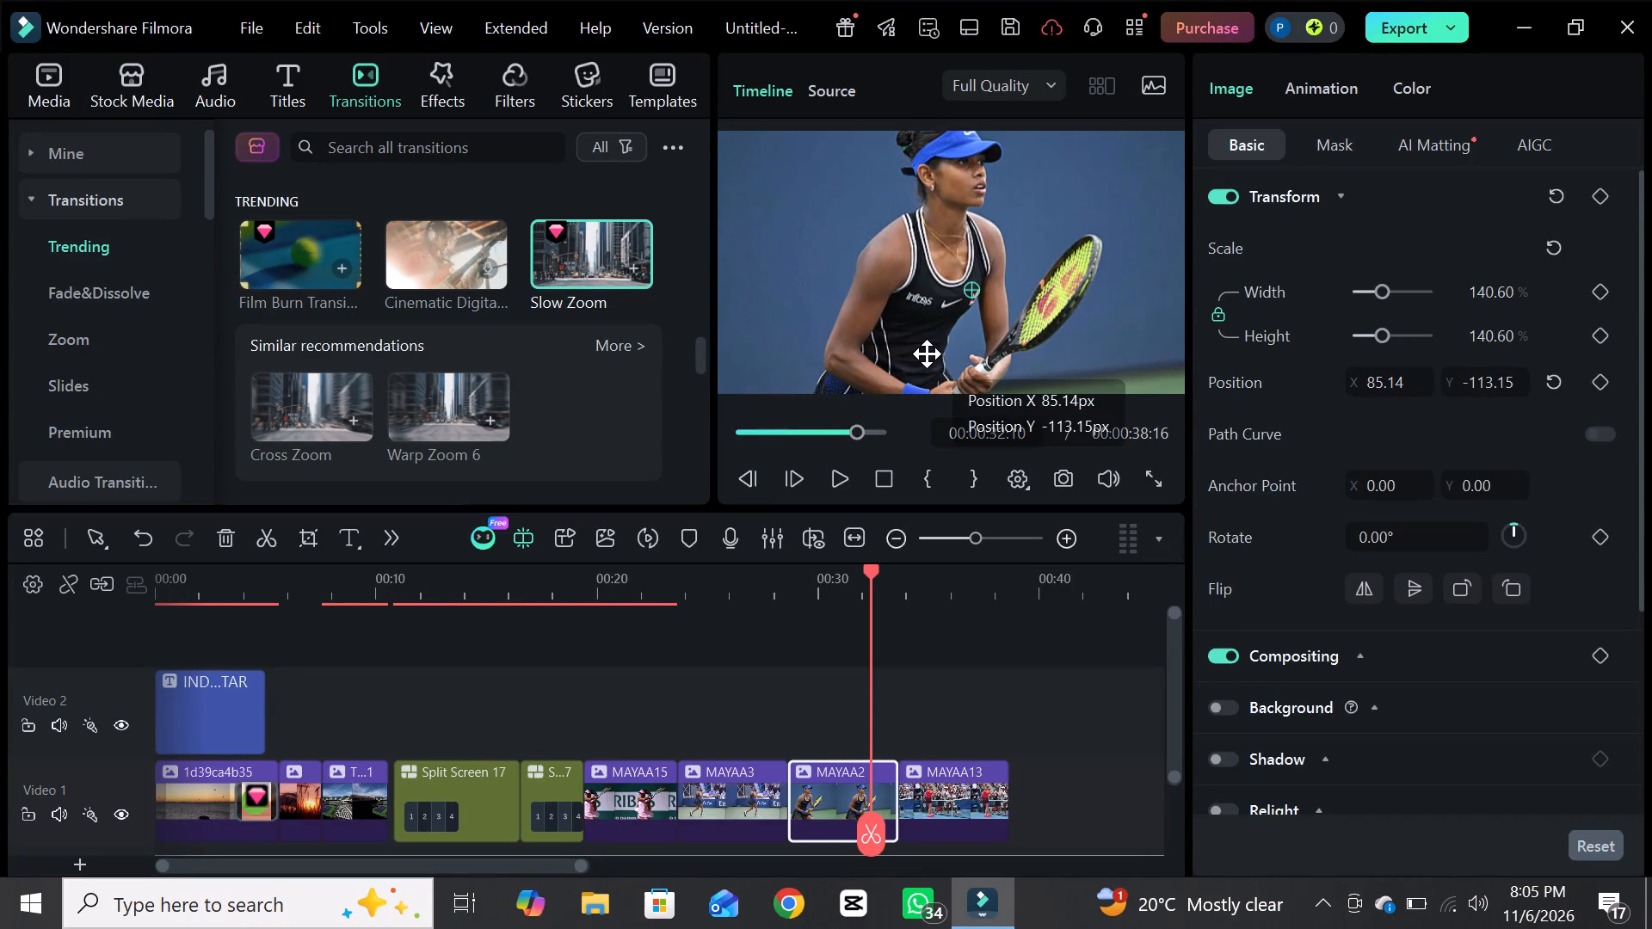
pyautogui.moveTo(927, 354); pyautogui.dragTo(927, 354)
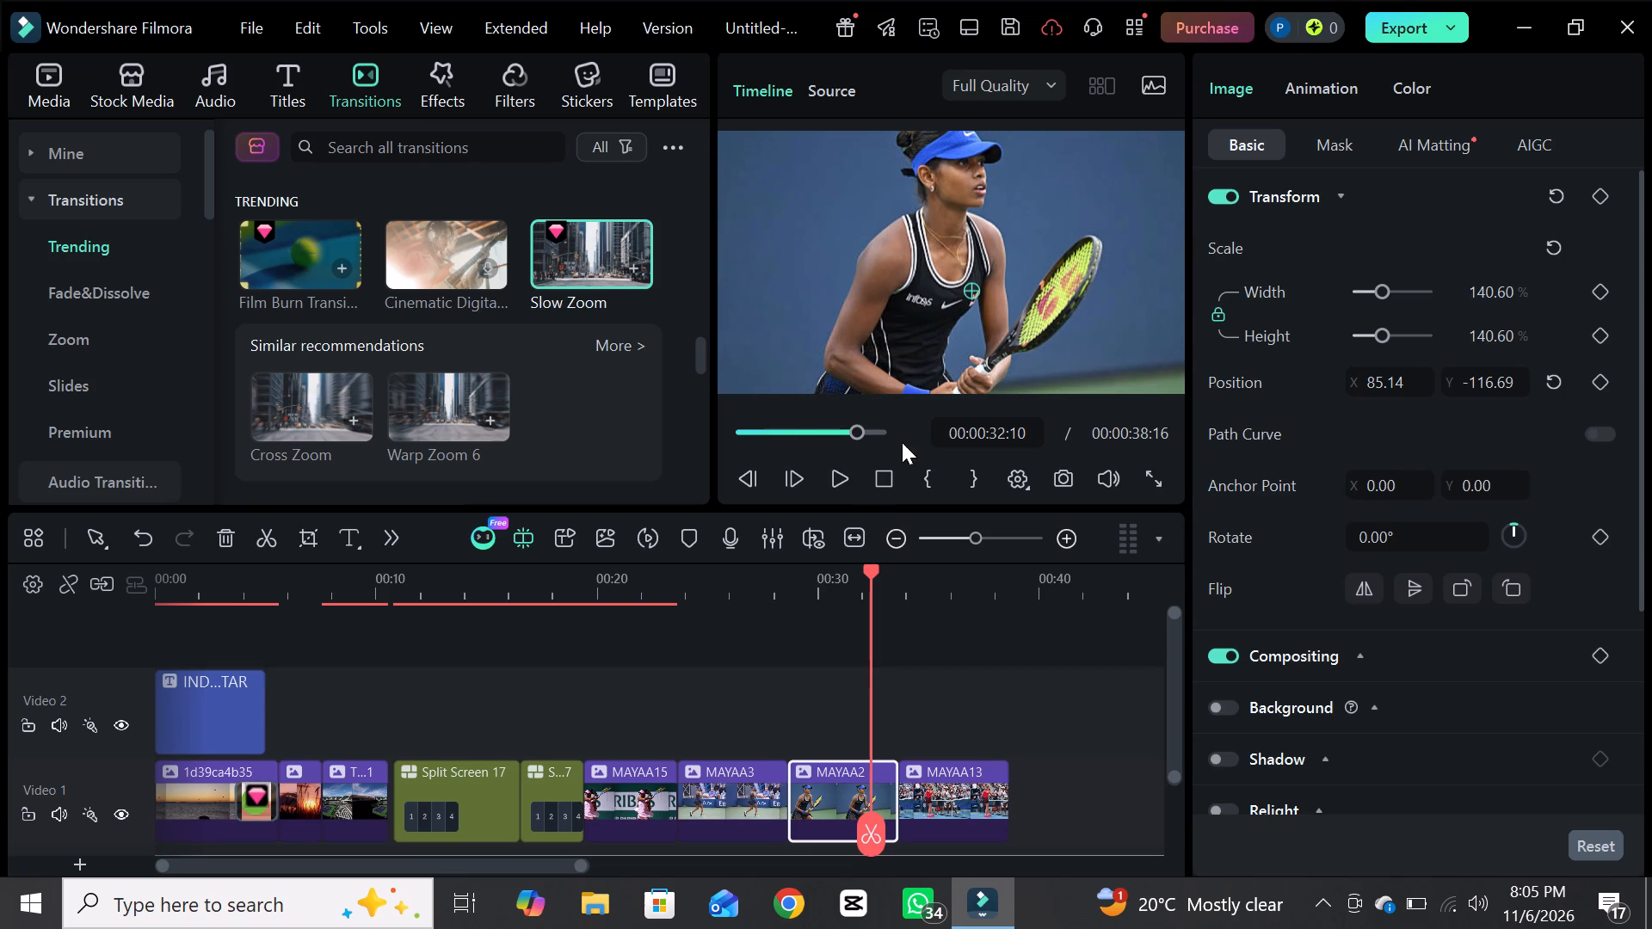
# Play the video from the beginning through the title opening, sunset and tennis court clips, stopping at 00:00:10:16 before the split screen.
pyautogui.click(739, 432)
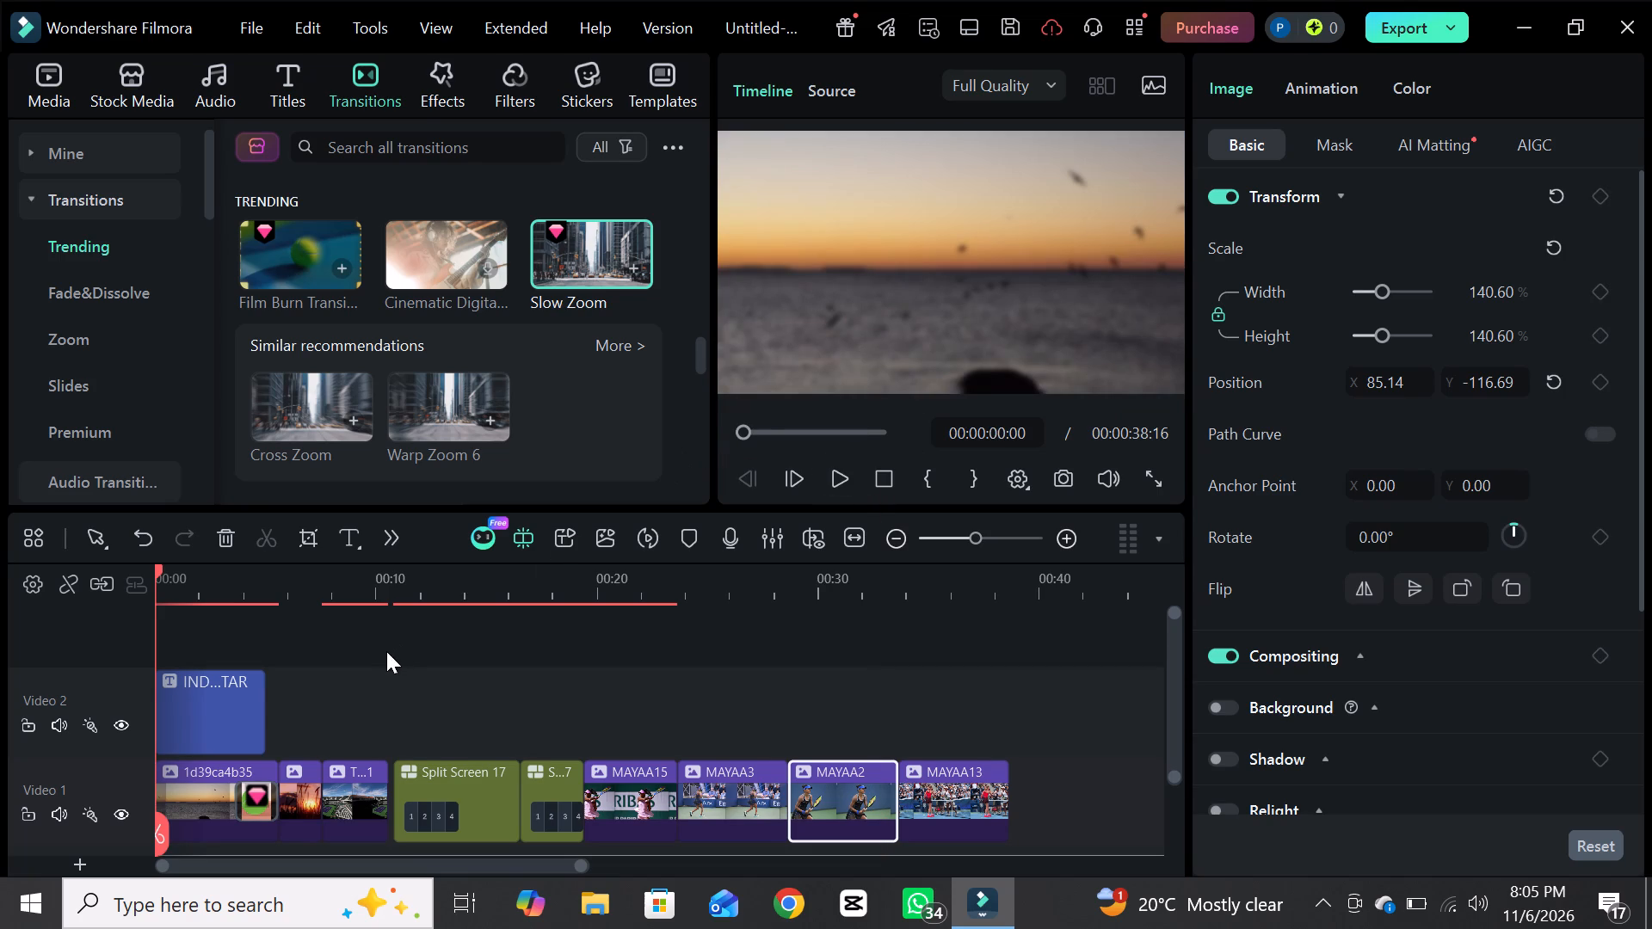
pyautogui.click(879, 294)
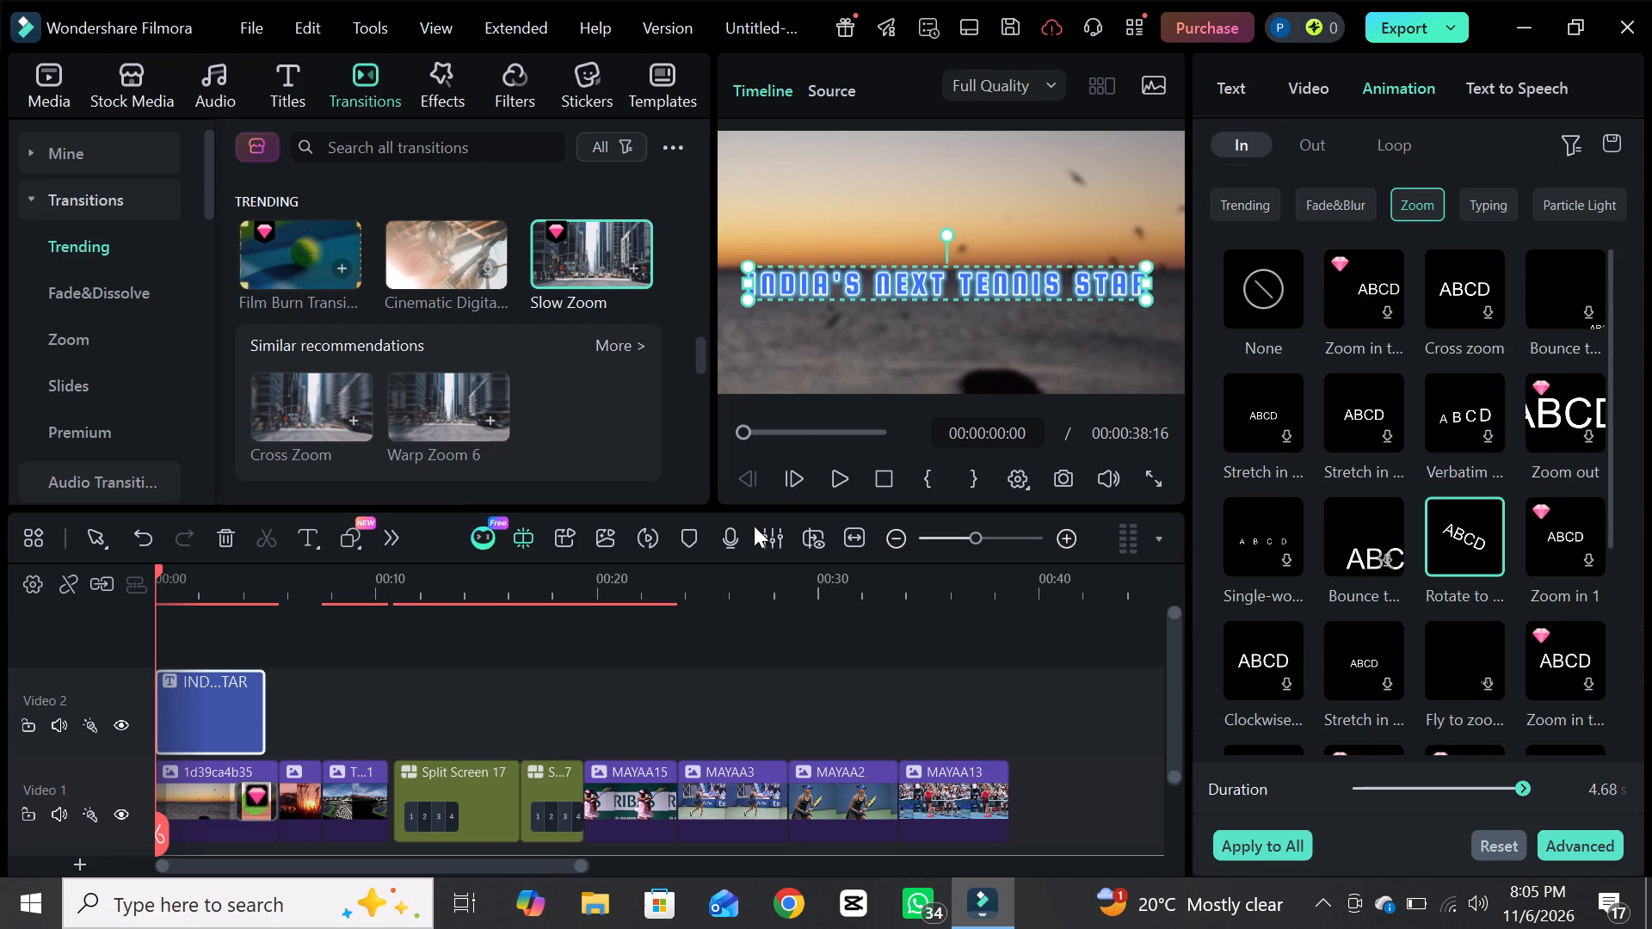
pyautogui.click(827, 473)
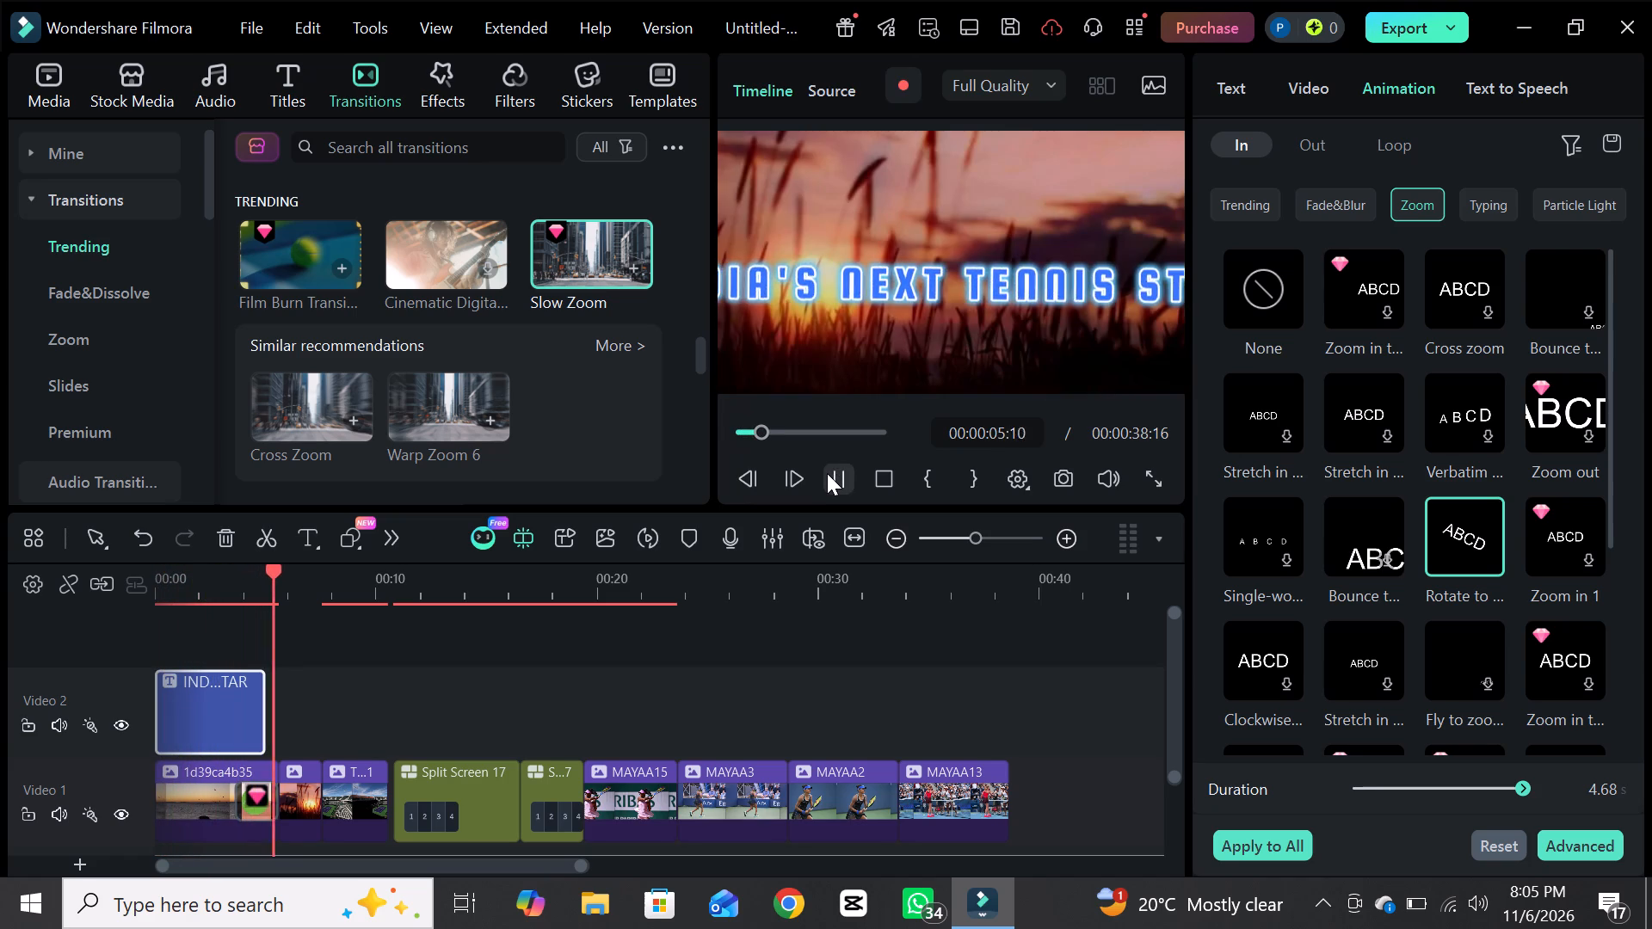
pyautogui.click(827, 473)
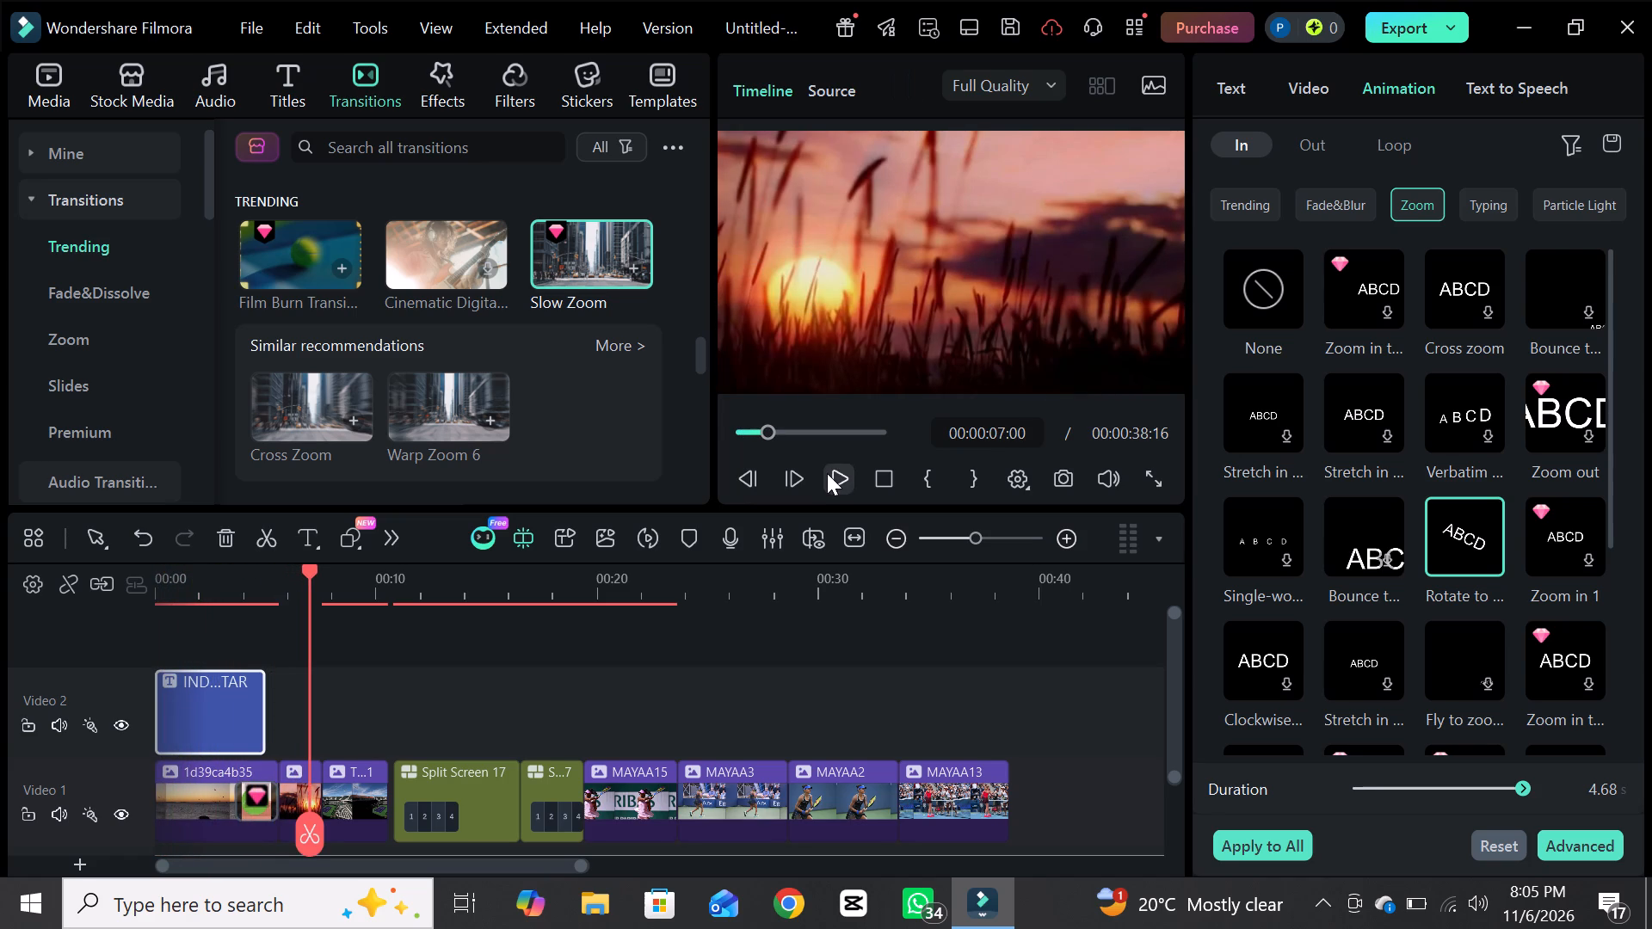
pyautogui.click(827, 473)
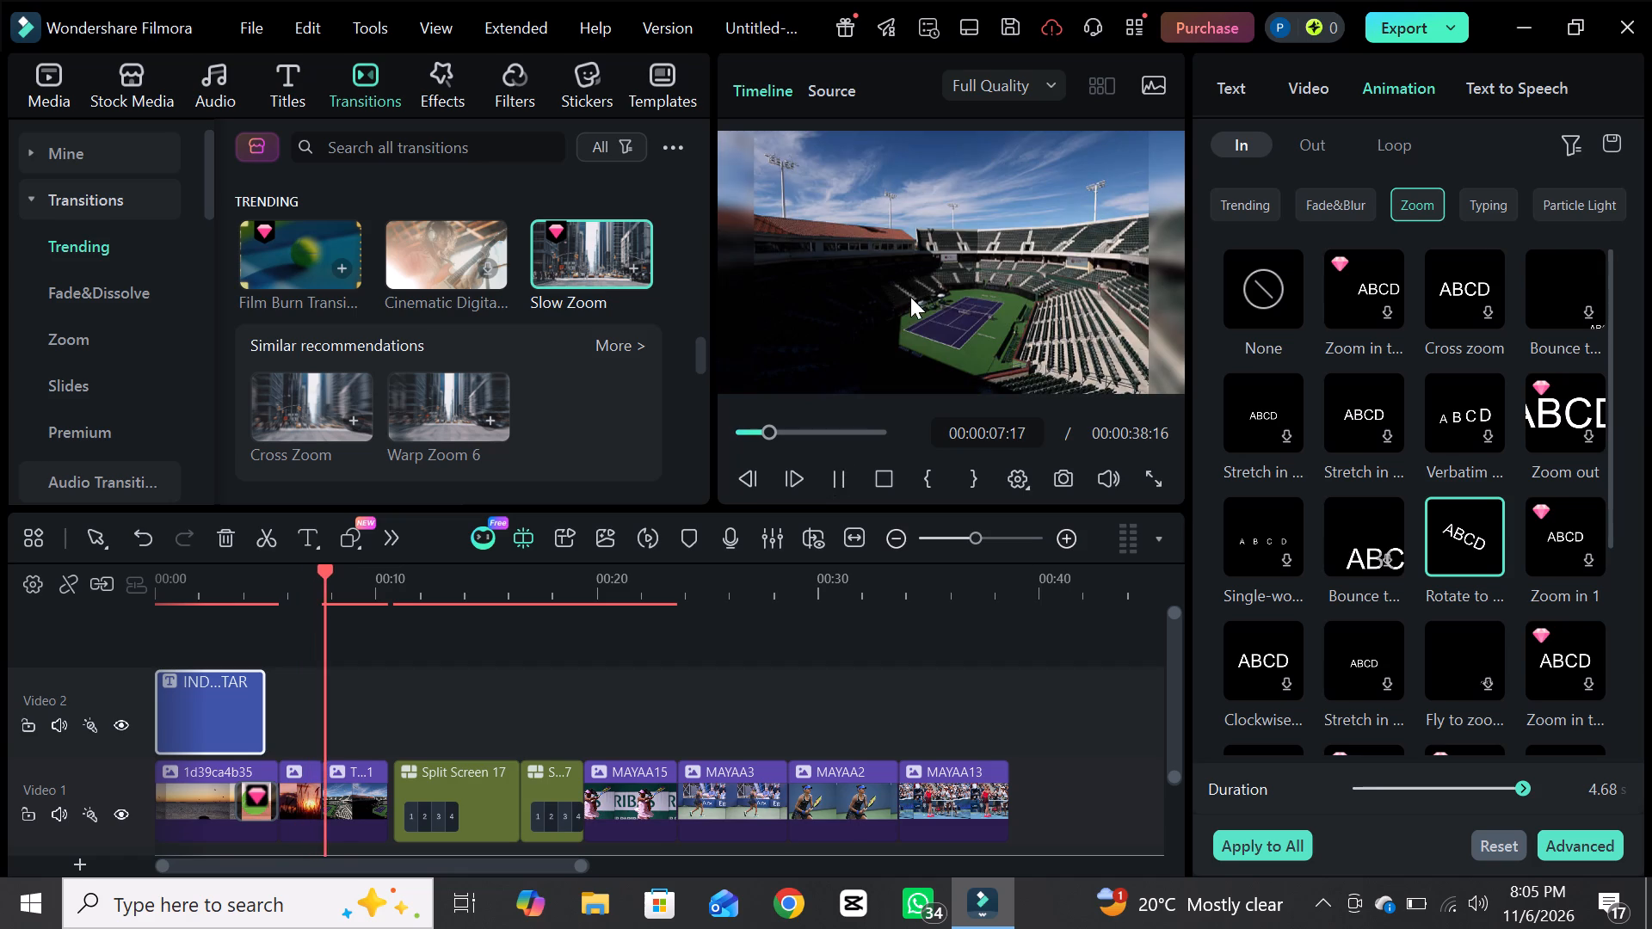
pyautogui.click(841, 471)
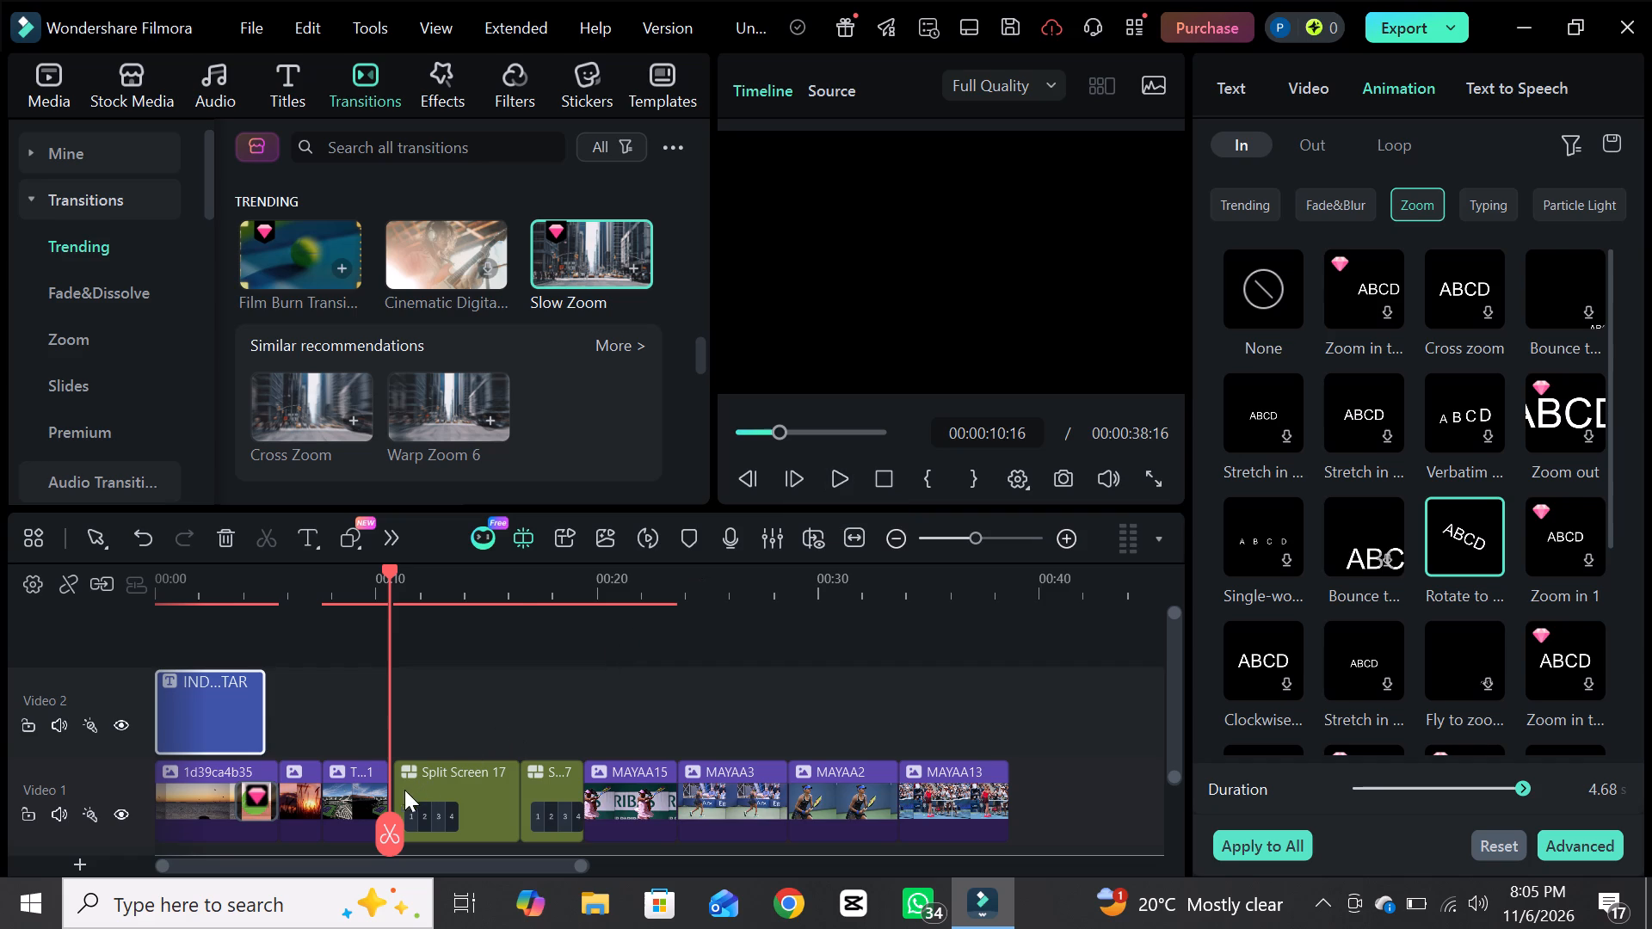
# Extend the start of the first Split Screen 17 clip back to the tennis court clip's end, and move the playhead to 00:00:09:01.
pyautogui.moveTo(396, 791); pyautogui.dragTo(371, 793)
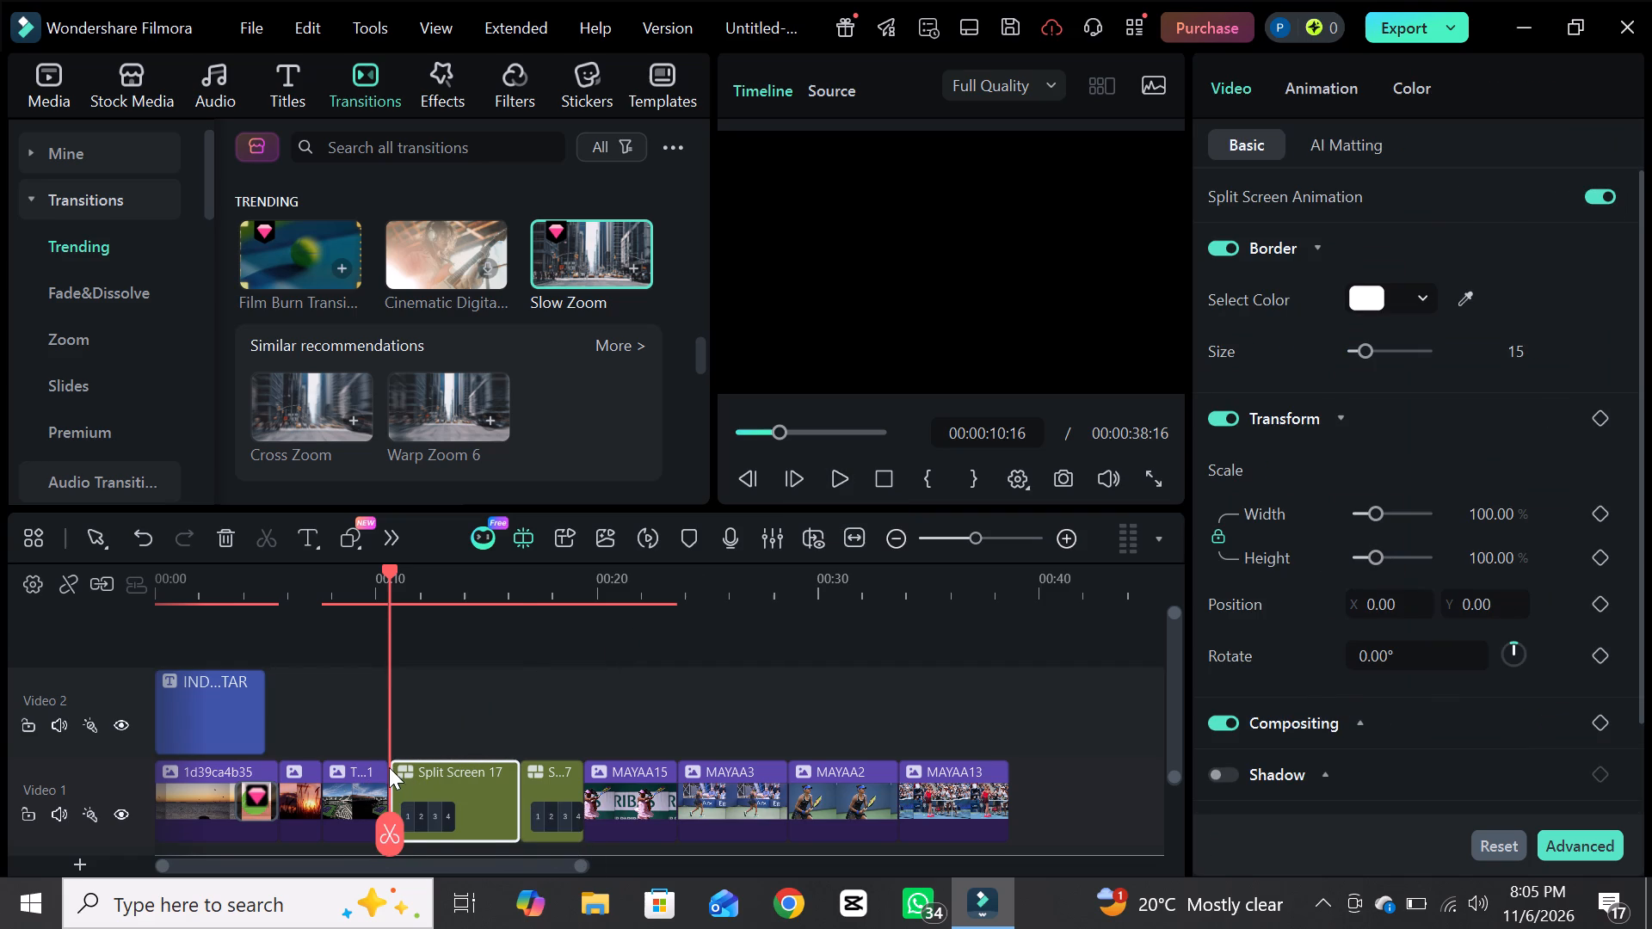
pyautogui.moveTo(391, 817); pyautogui.dragTo(355, 816)
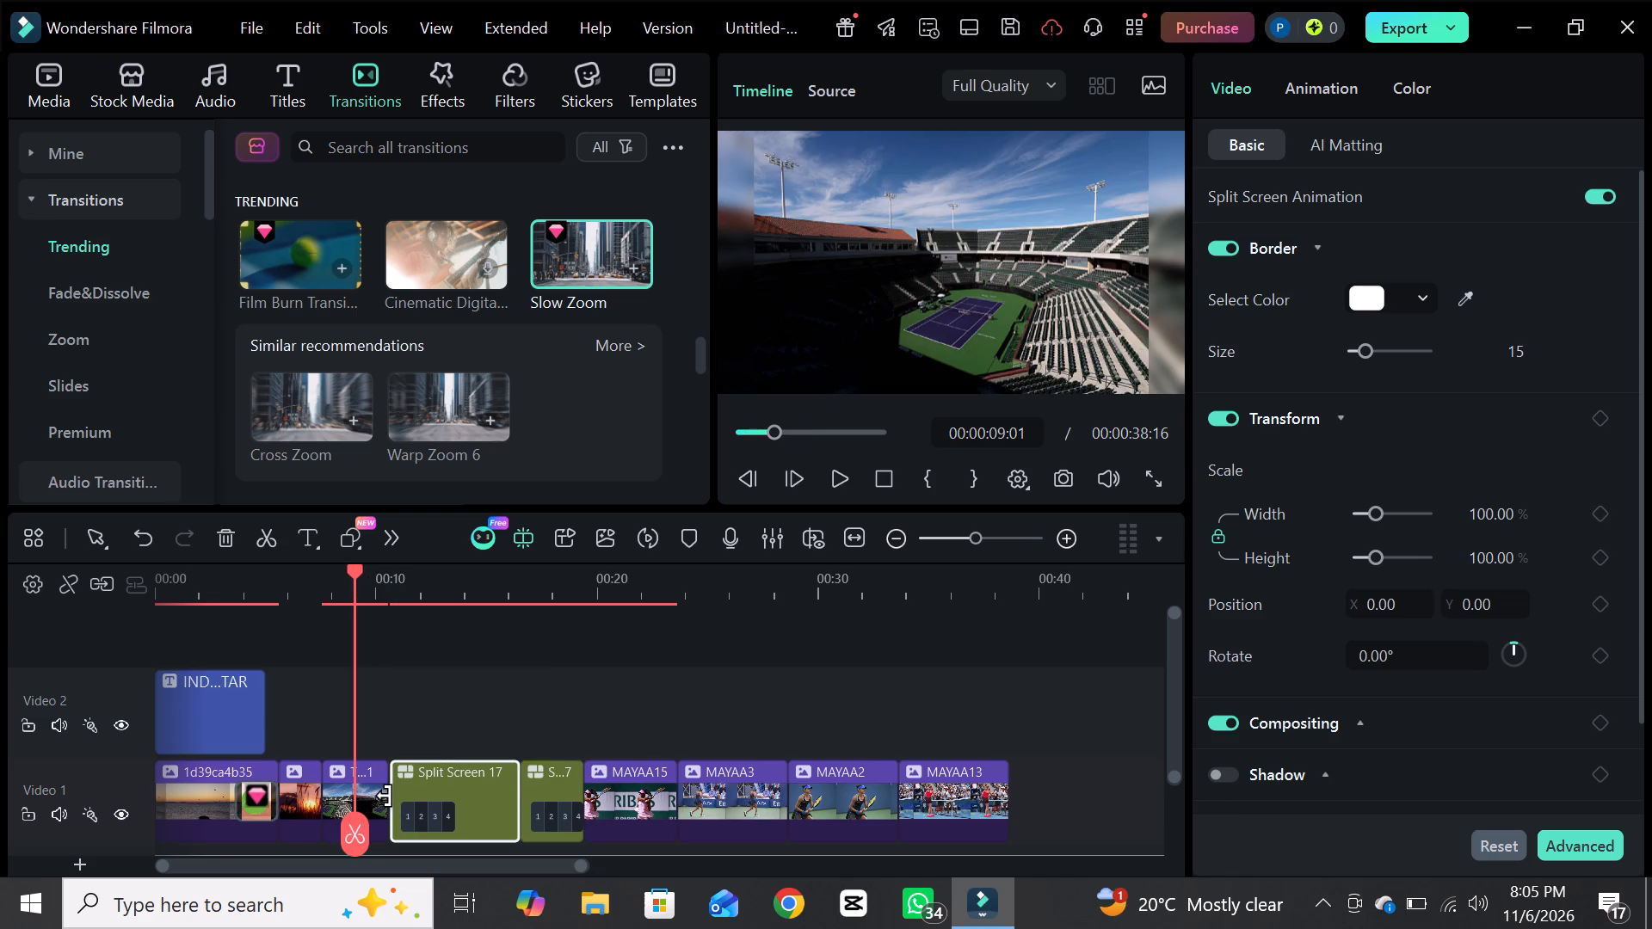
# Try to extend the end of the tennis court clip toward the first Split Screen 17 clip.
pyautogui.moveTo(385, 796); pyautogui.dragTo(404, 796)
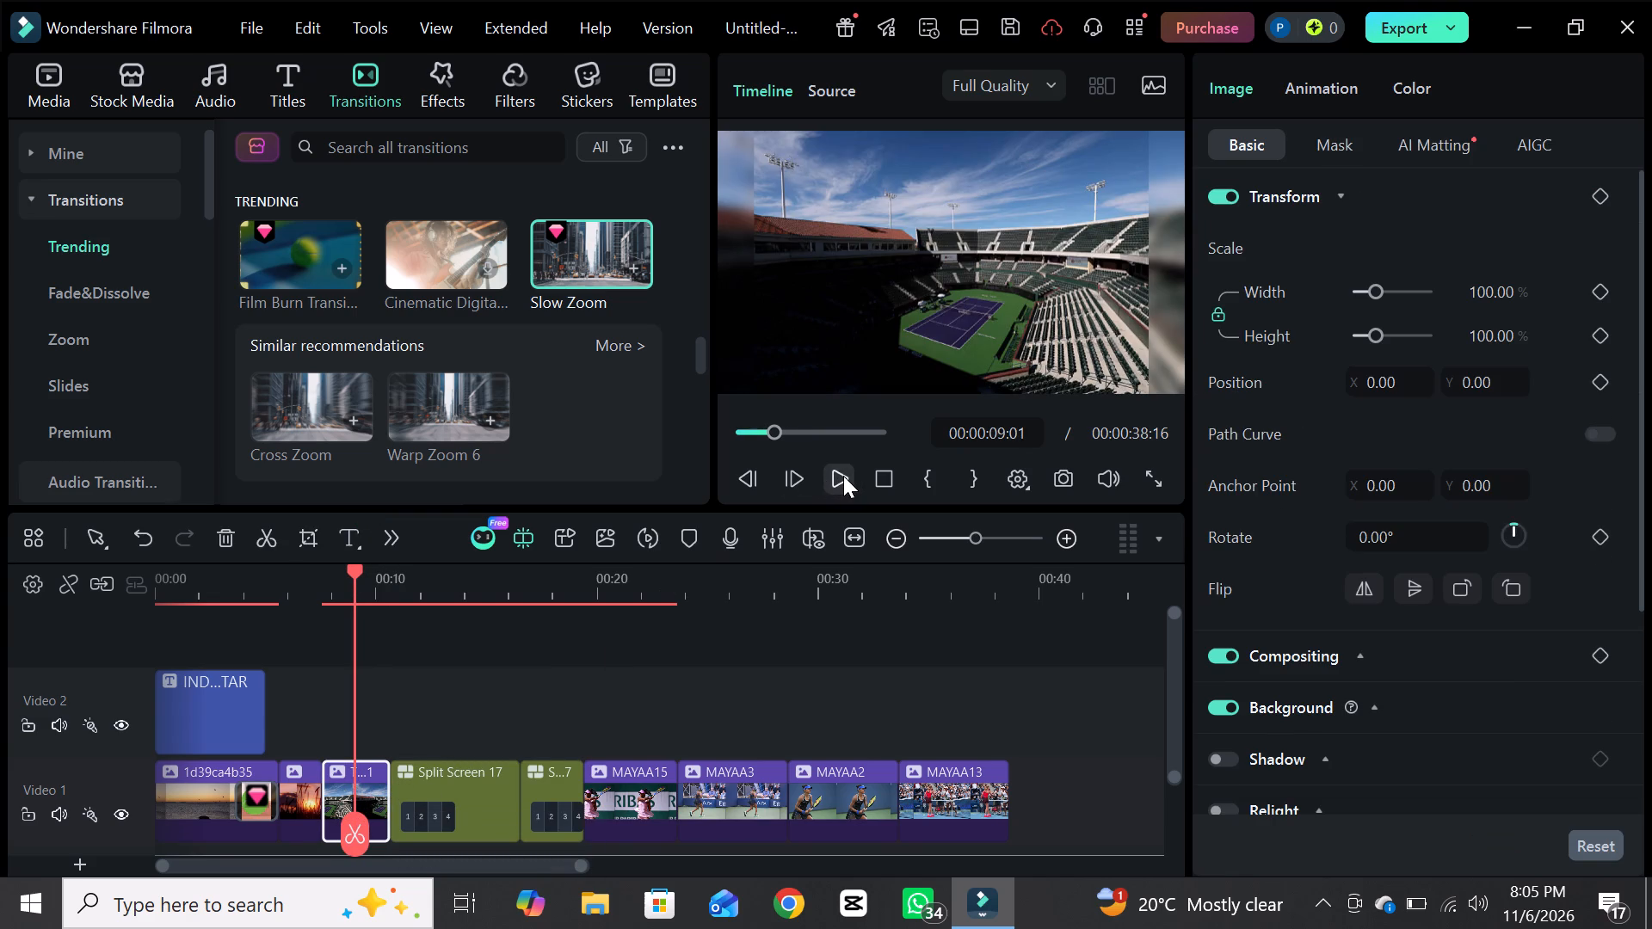
# Play on through the split screens to the MAYAA3 image at 00:00:27:08, and enlarge it proportionally to 125.54% scale to fill the frame.
pyautogui.click(843, 476)
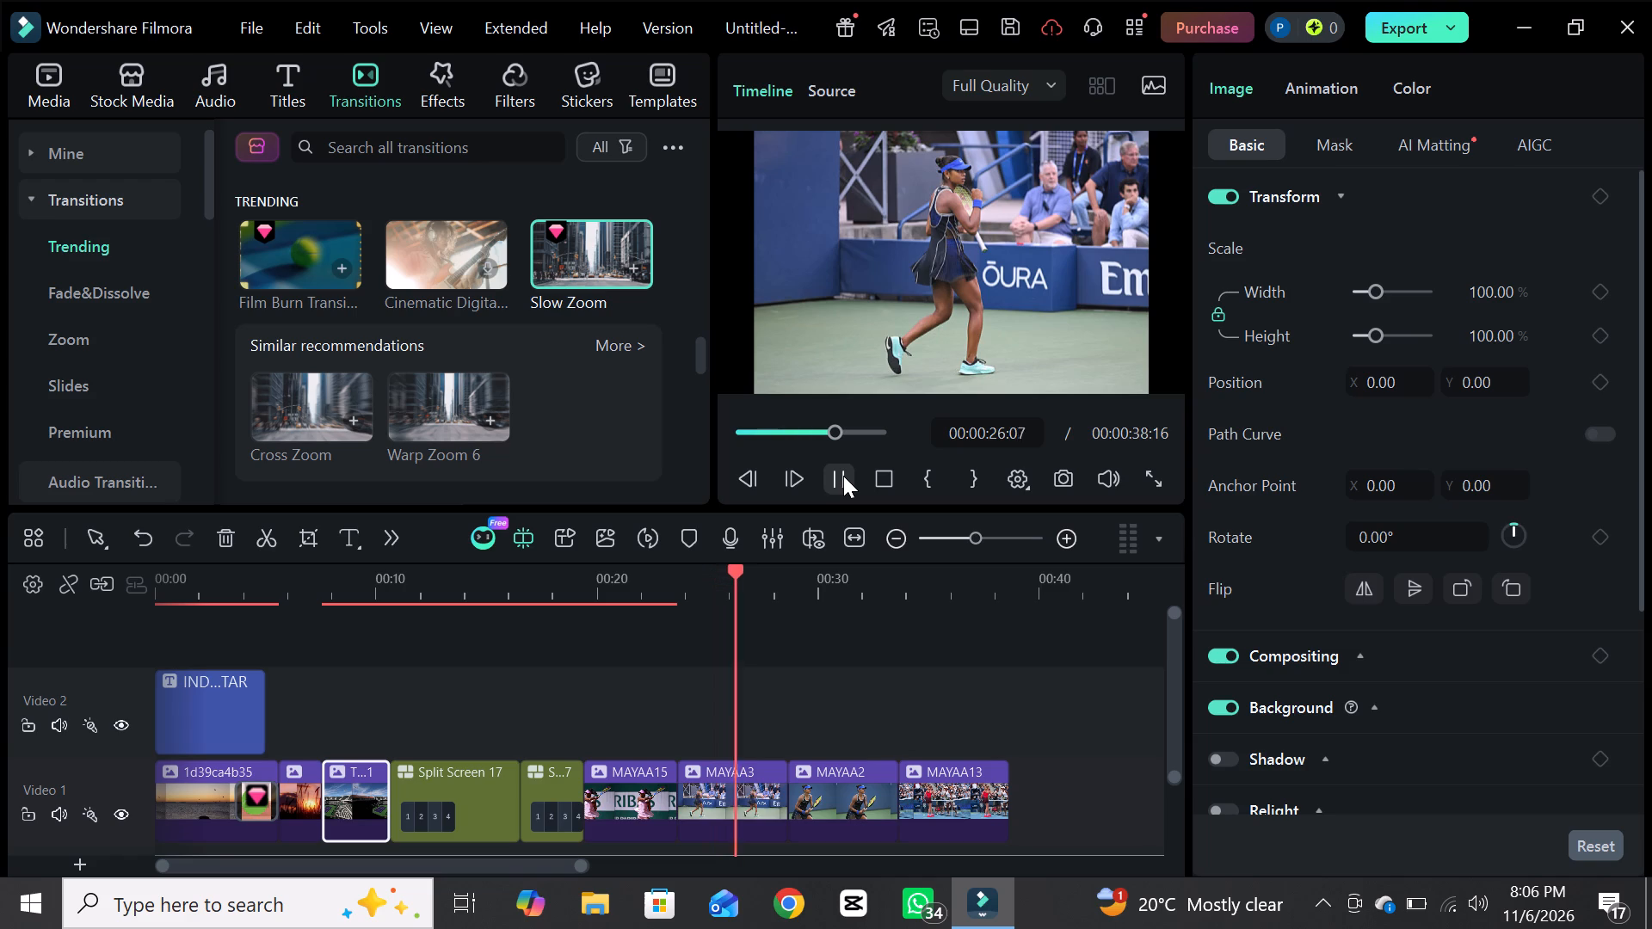
pyautogui.click(843, 476)
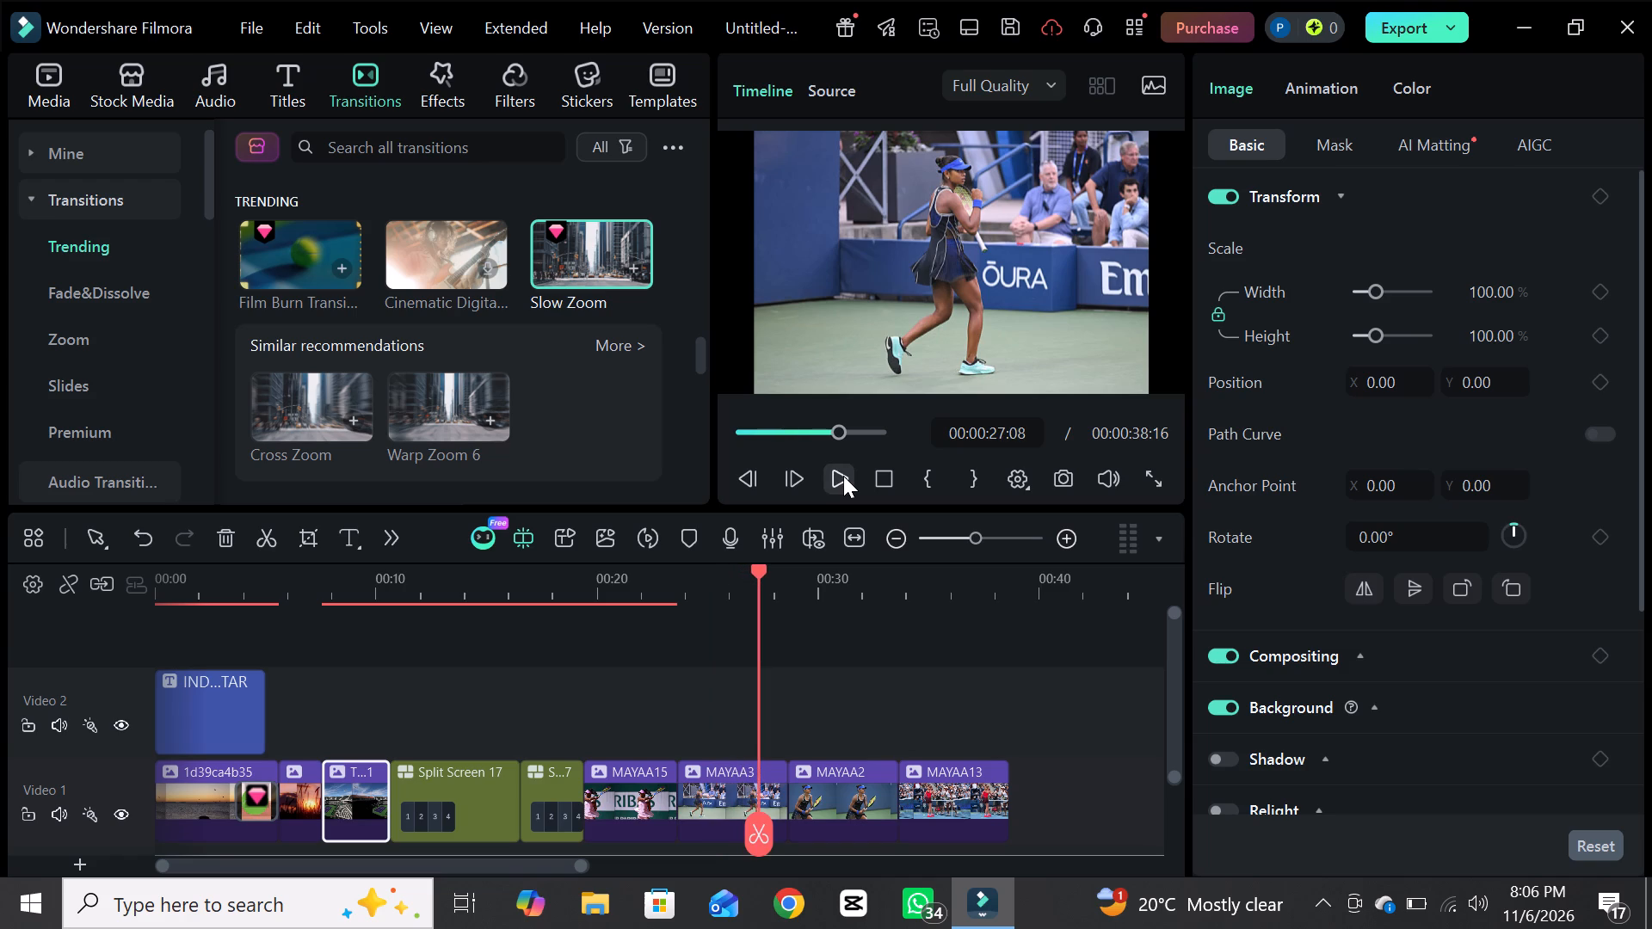
pyautogui.doubleClick(885, 280)
pyautogui.moveTo(757, 393); pyautogui.dragTo(712, 413)
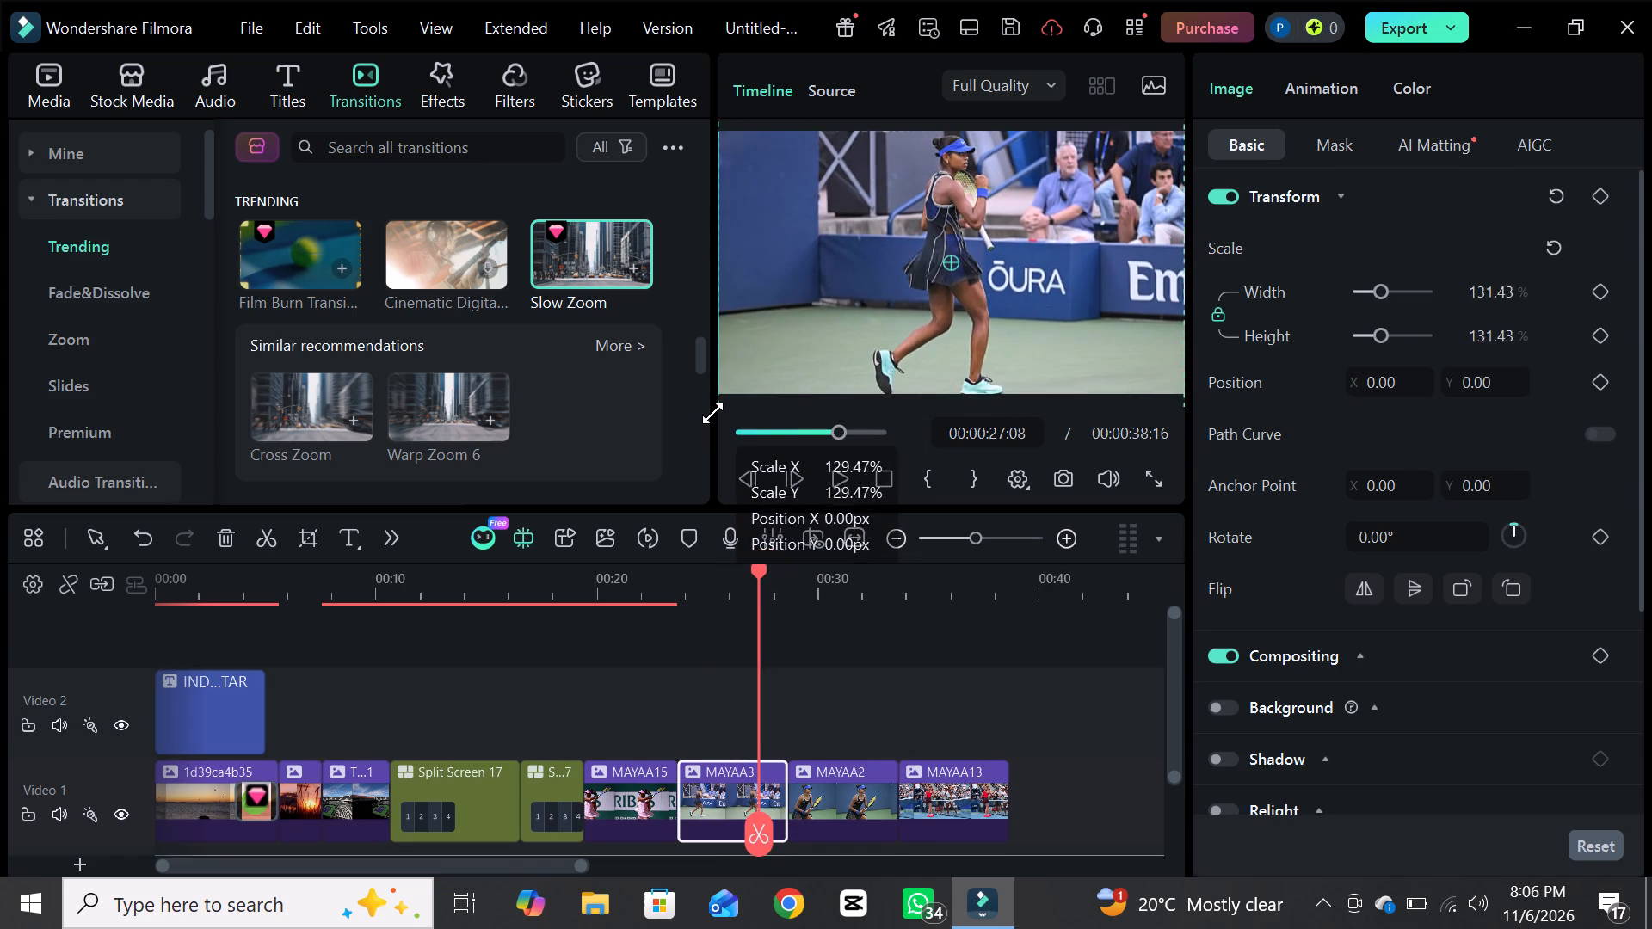
pyautogui.moveTo(712, 413); pyautogui.dragTo(706, 428)
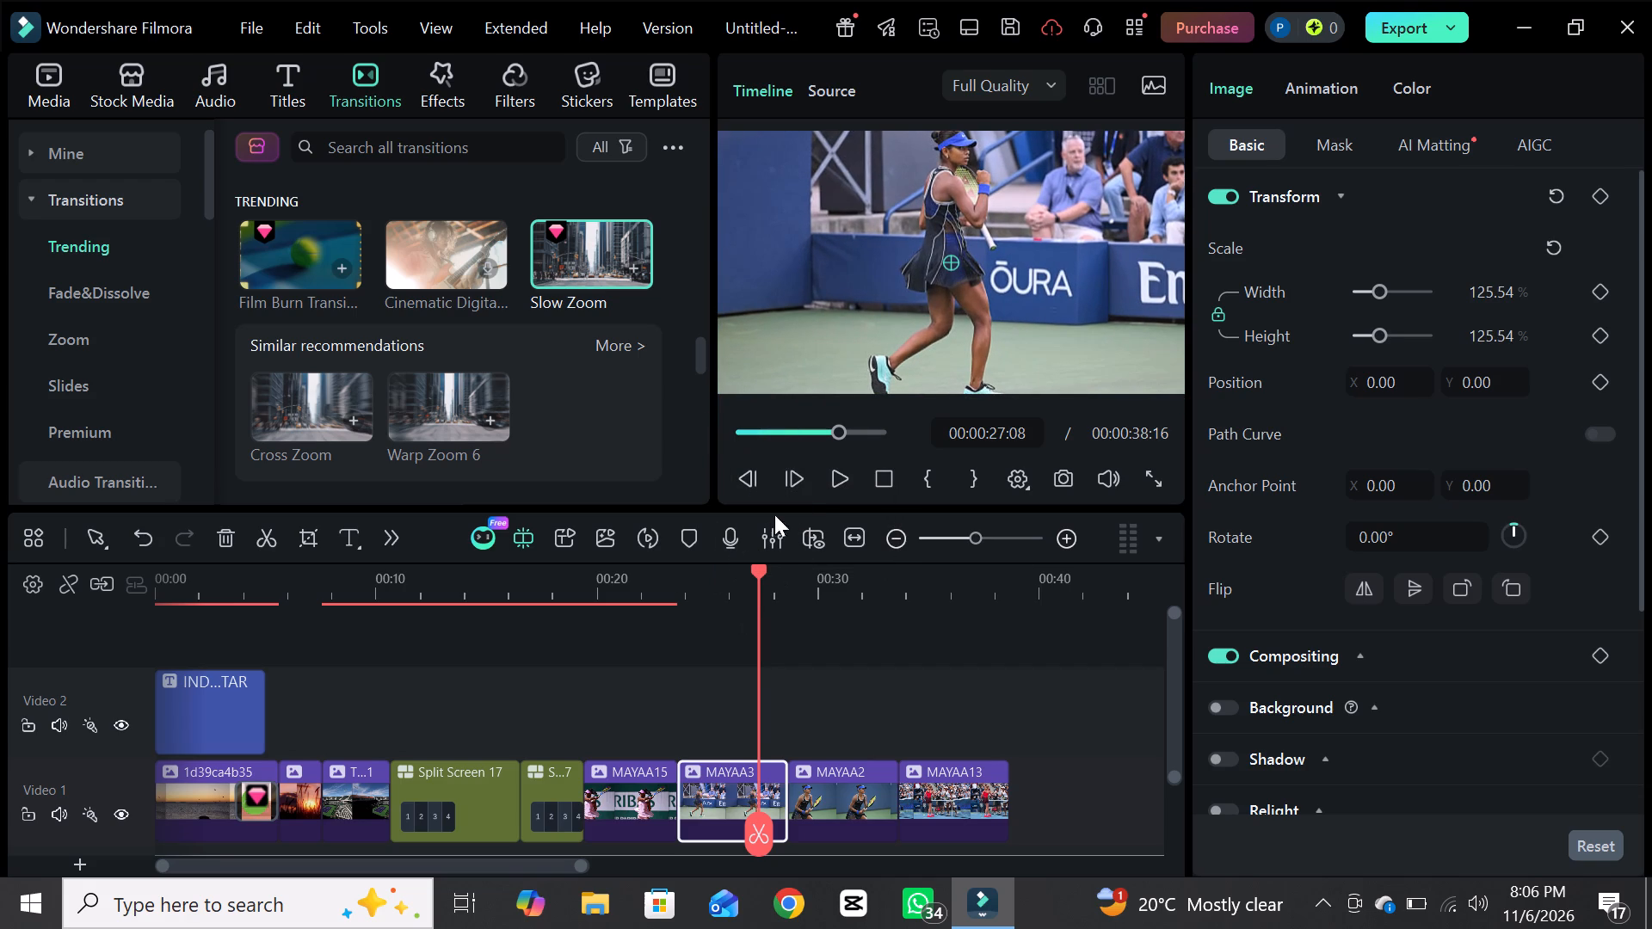
# Play on to the MAYAA13 image at 00:00:34:13, and enlarge it proportionally to 117.68% scale to fill the frame.
pyautogui.click(837, 491)
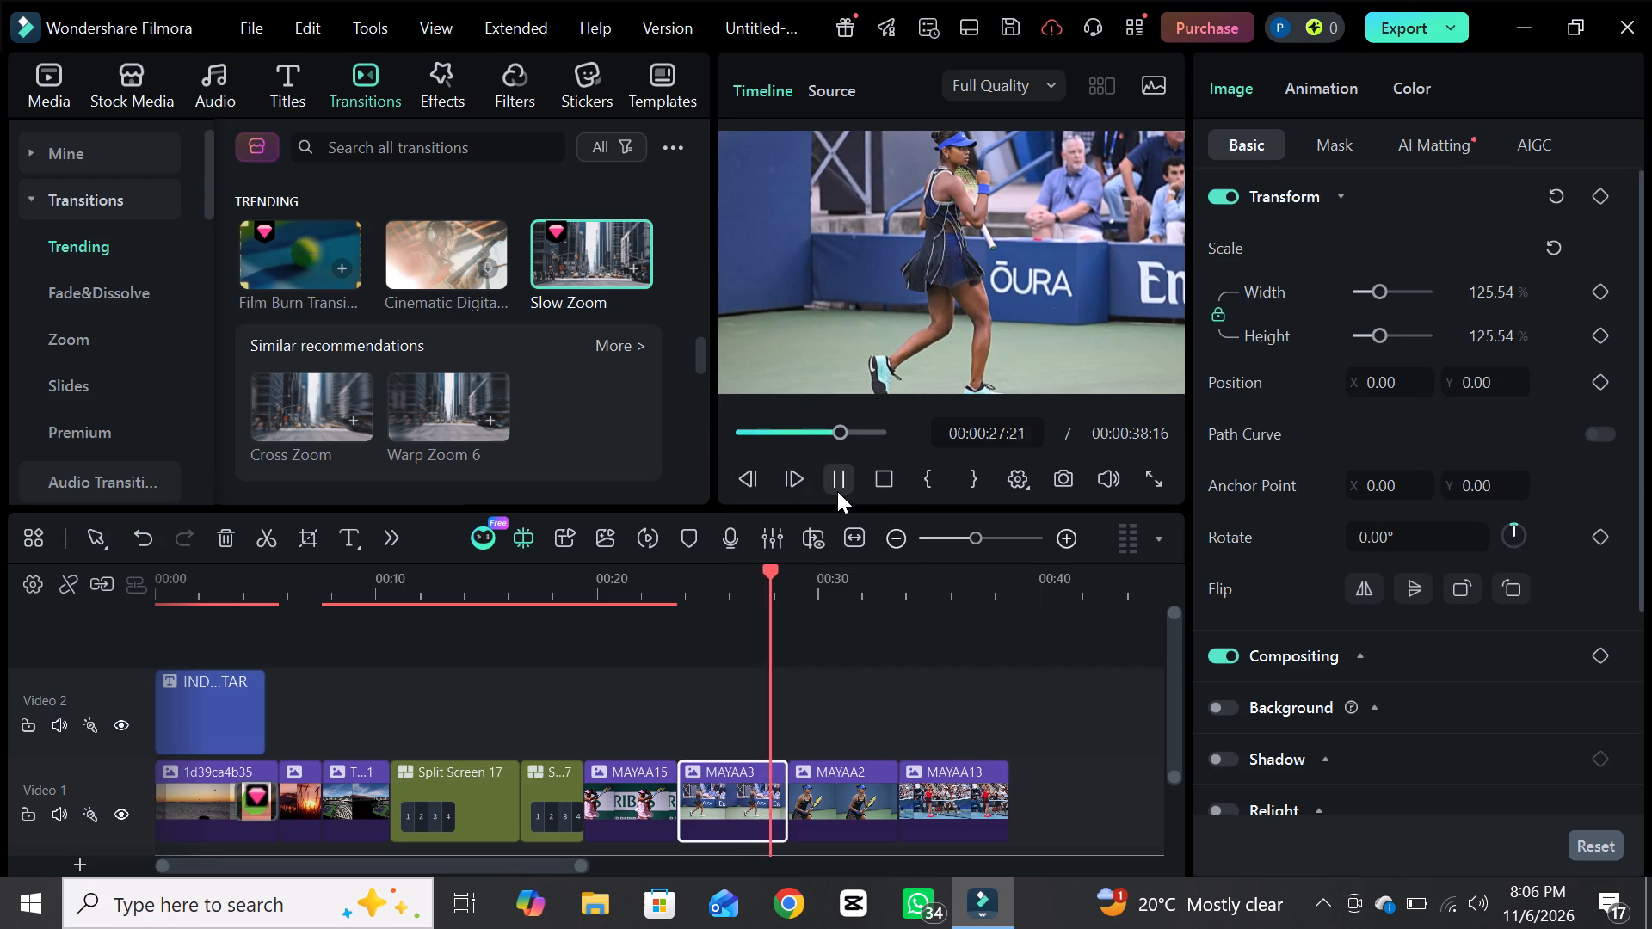
pyautogui.click(837, 491)
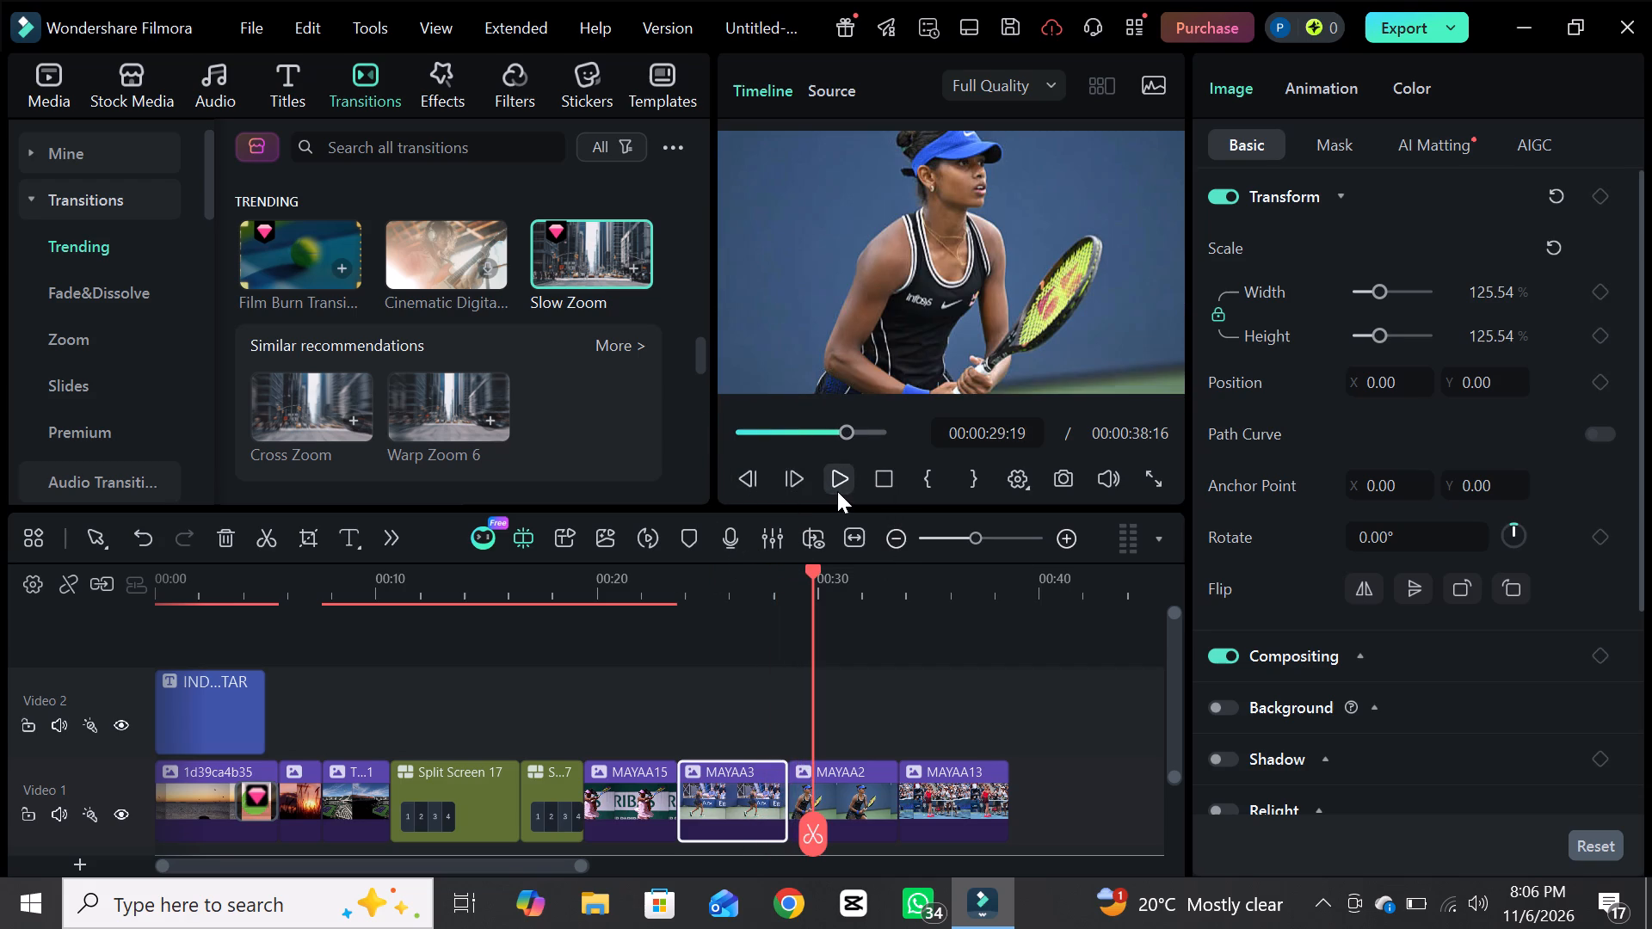
pyautogui.click(837, 491)
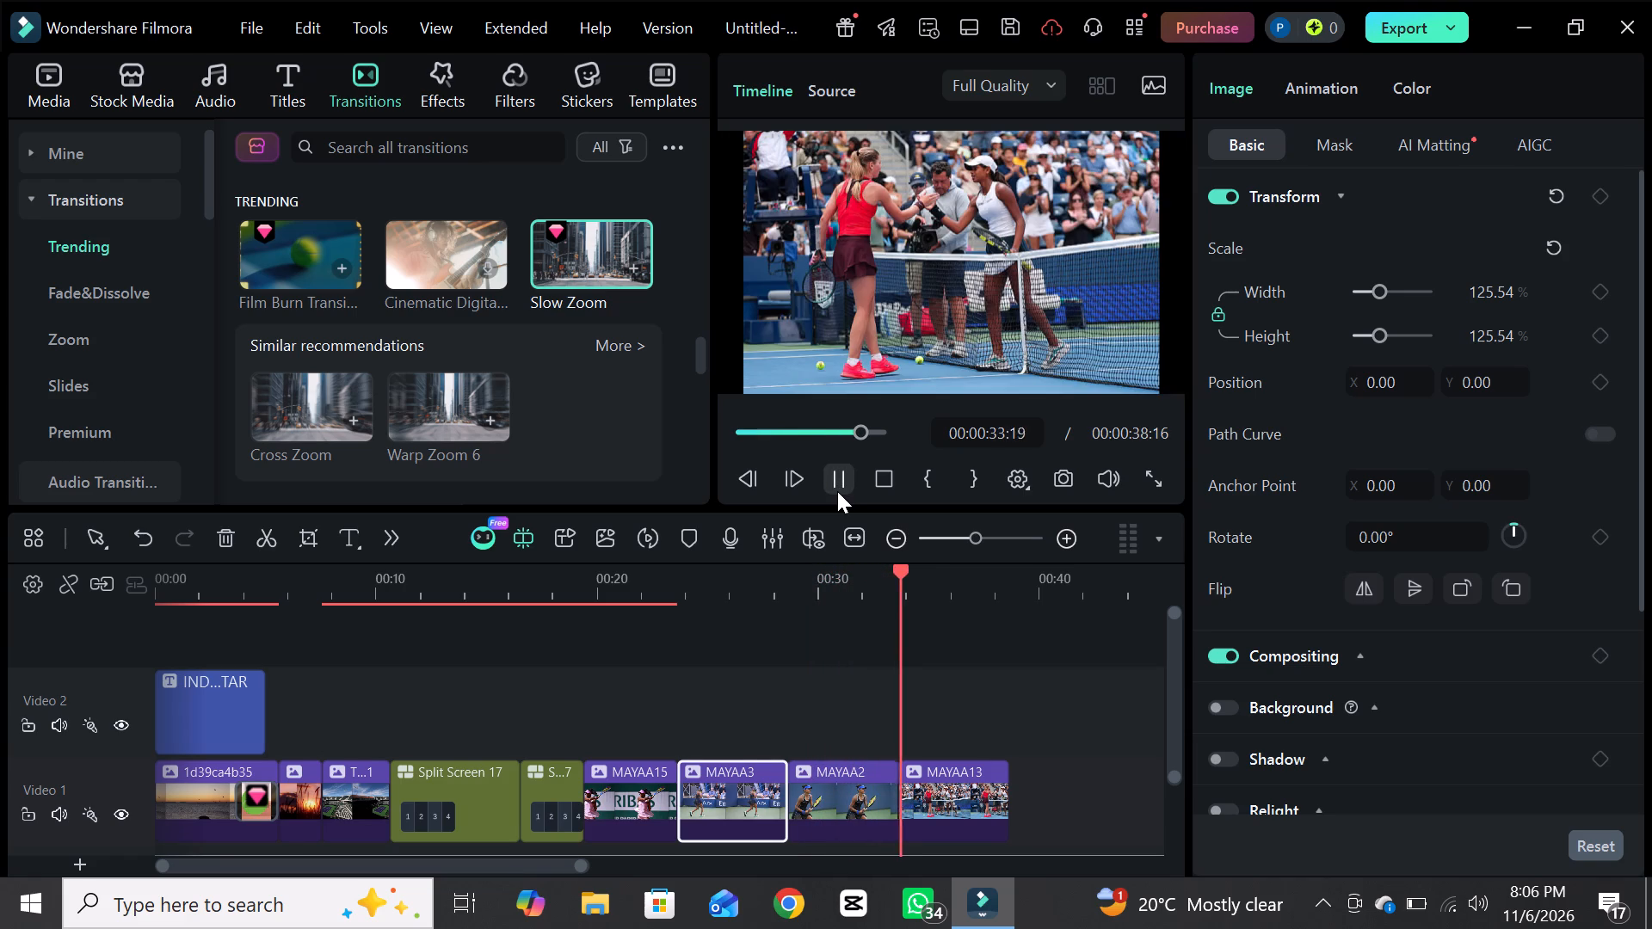
pyautogui.click(837, 491)
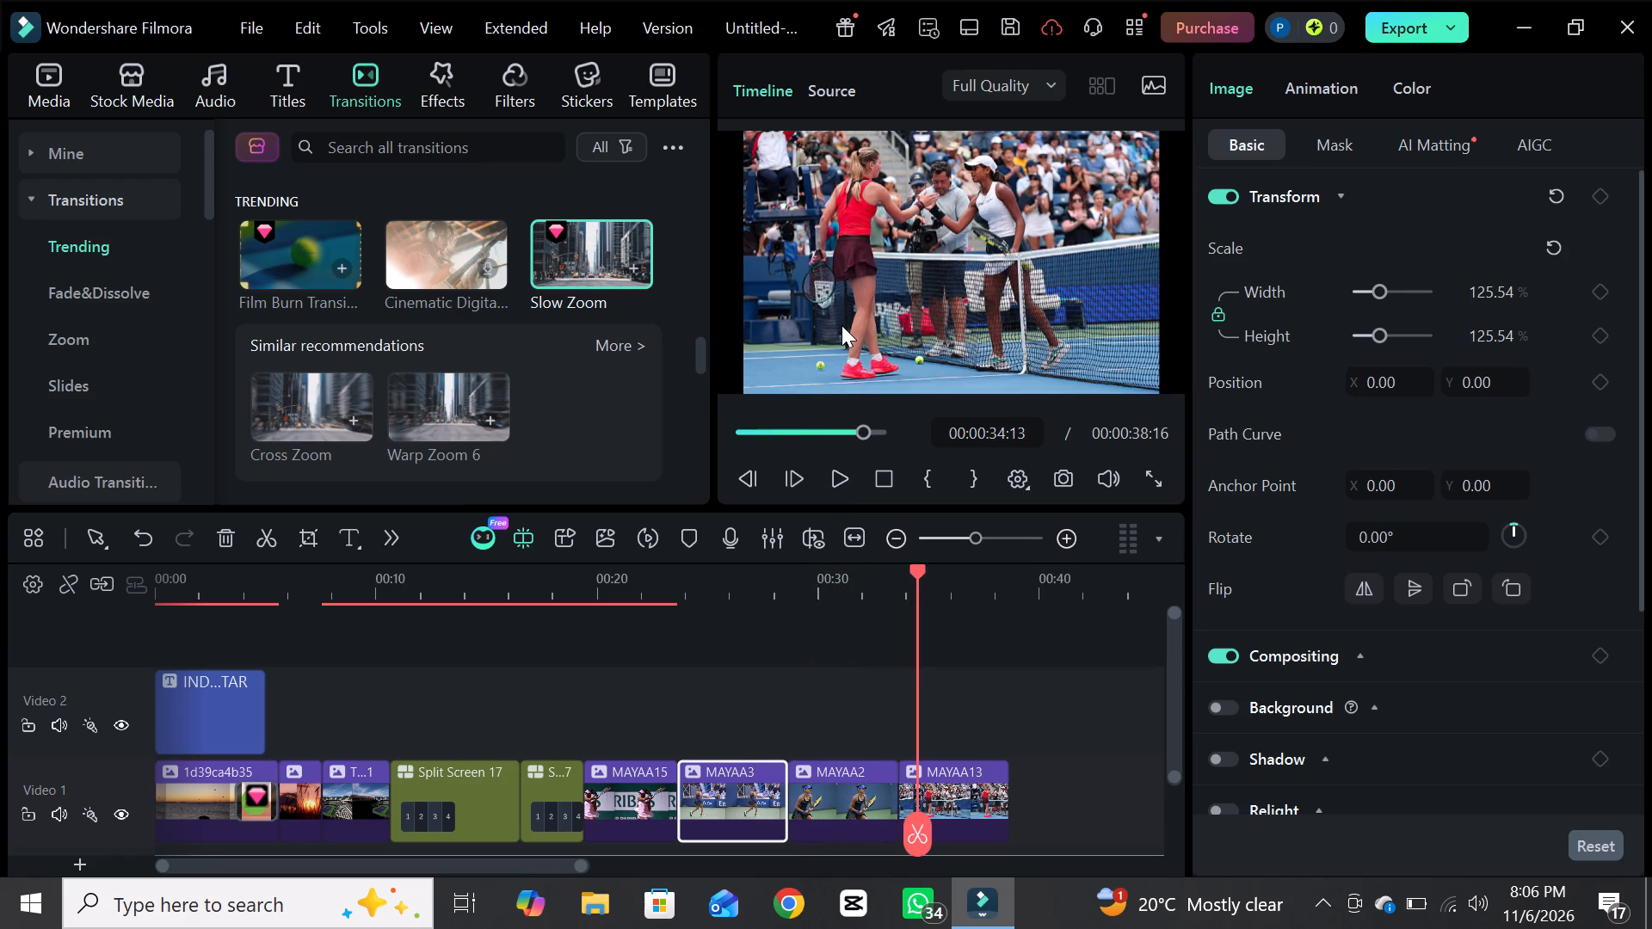
pyautogui.click(841, 325)
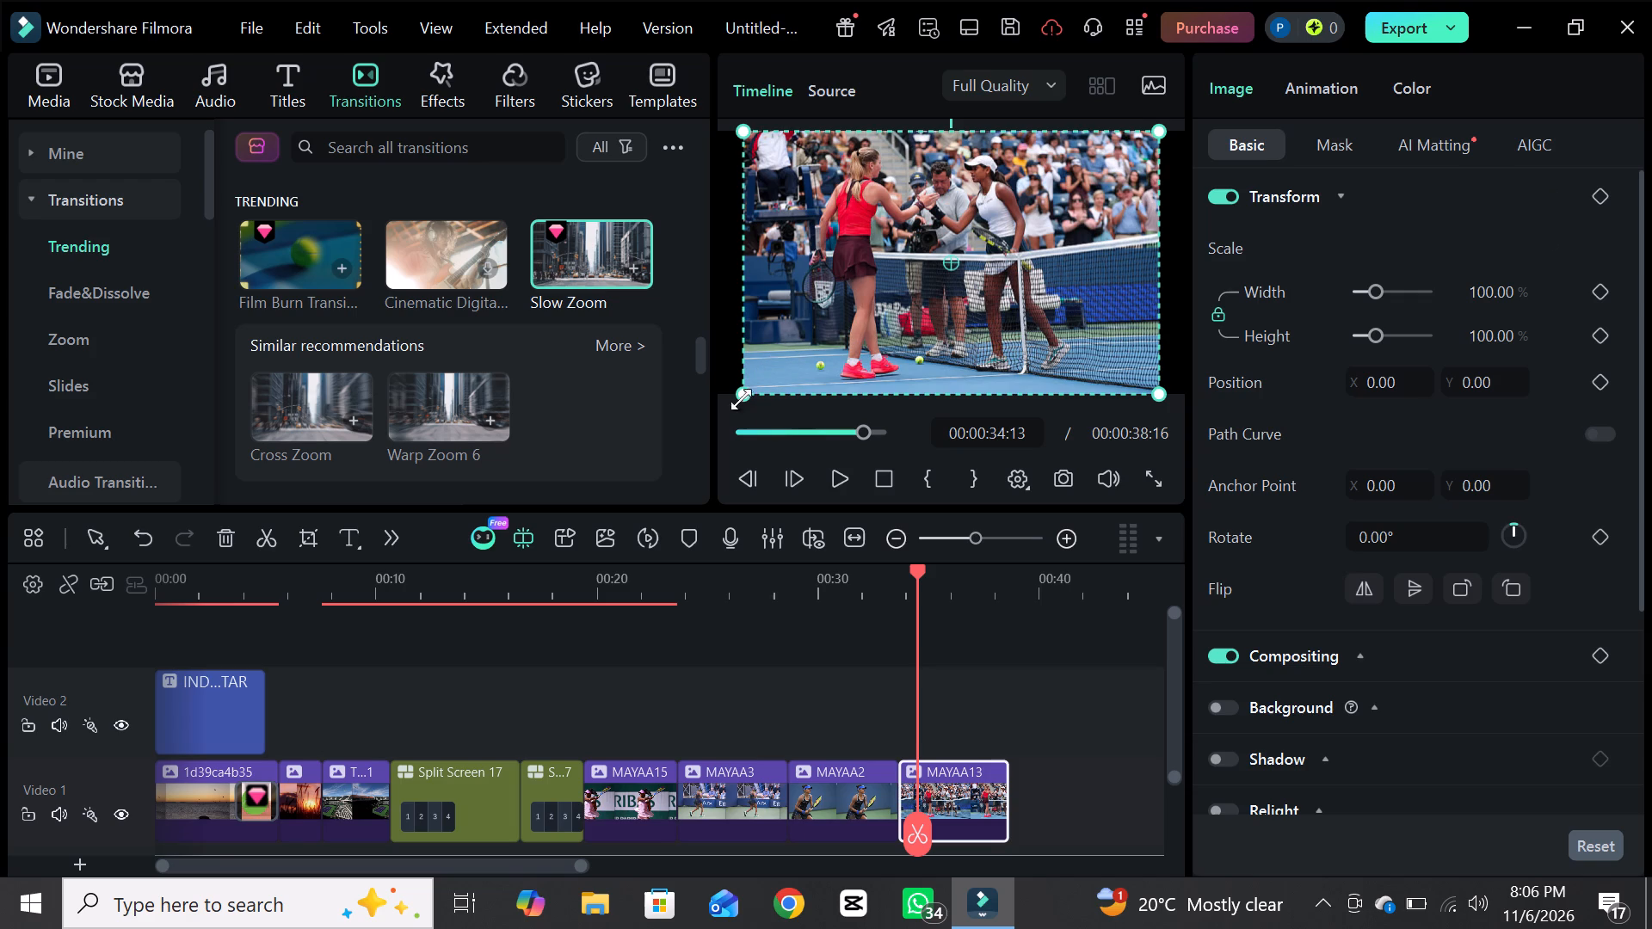
pyautogui.moveTo(743, 398); pyautogui.dragTo(727, 407)
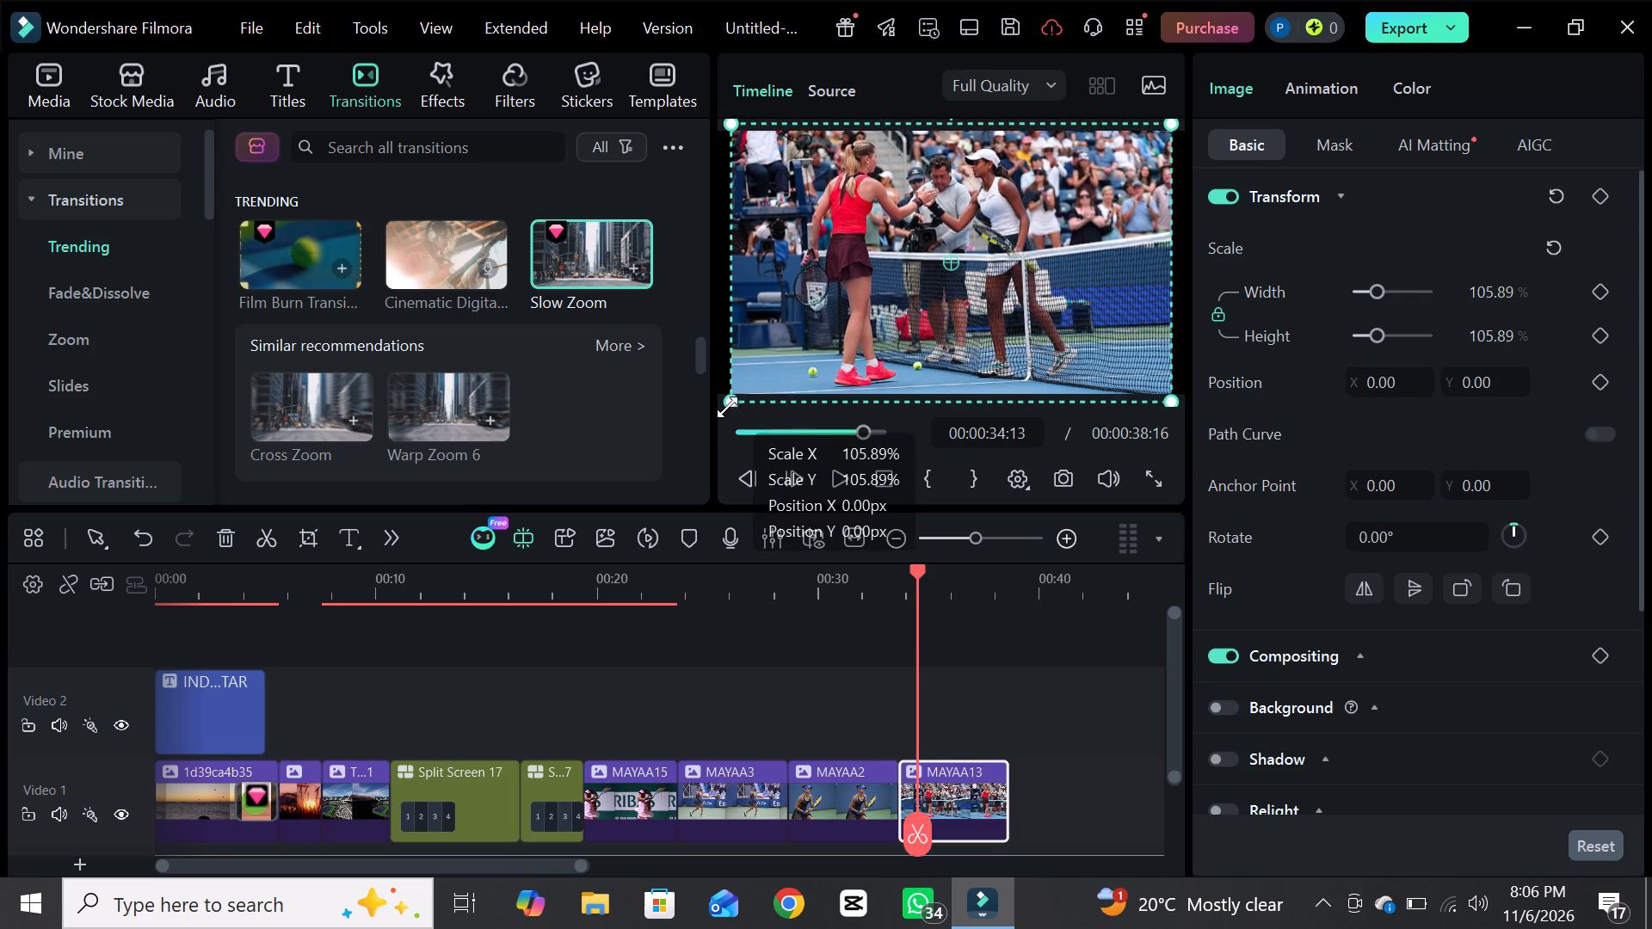
pyautogui.moveTo(727, 407); pyautogui.dragTo(712, 421)
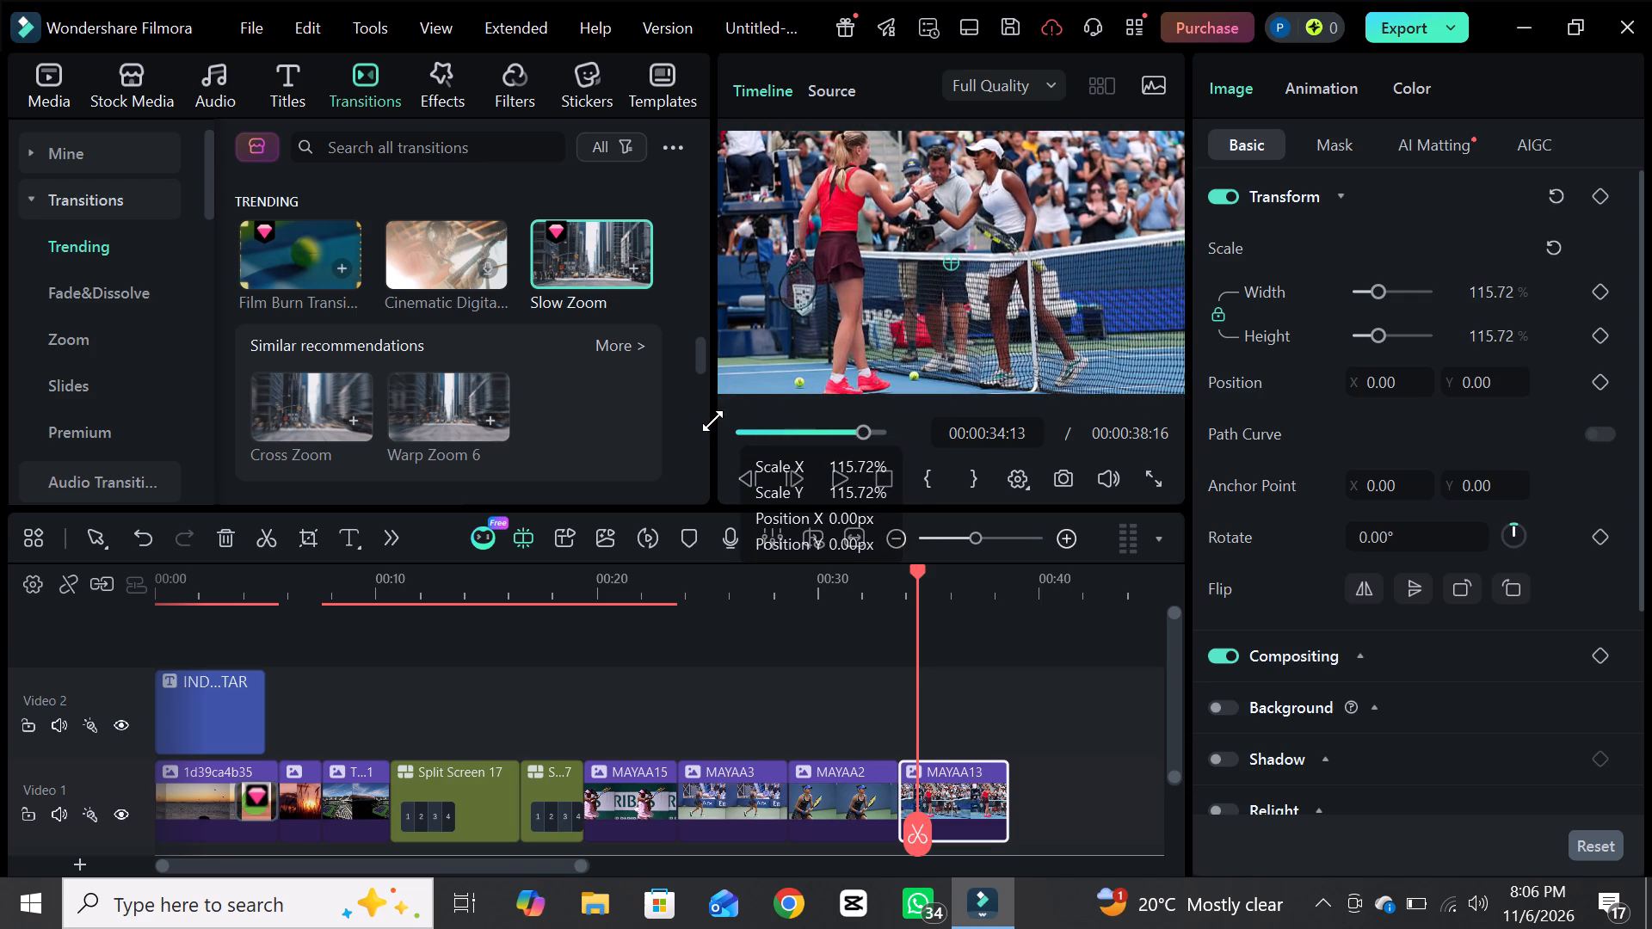
pyautogui.moveTo(712, 421); pyautogui.dragTo(712, 421)
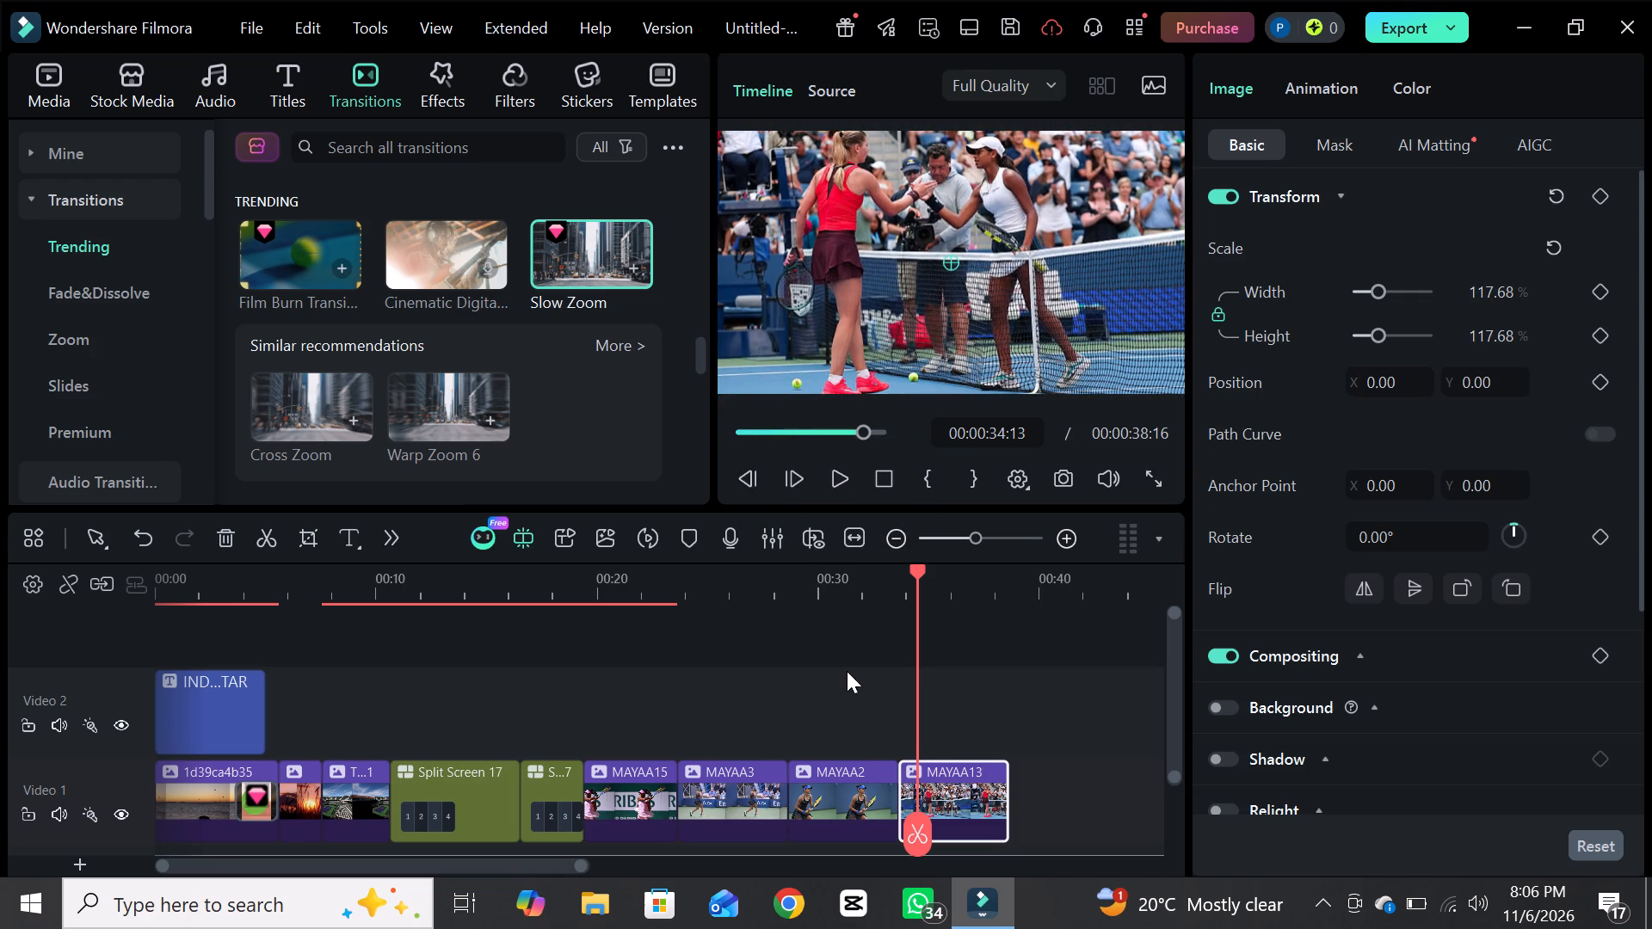
# Return the playhead to 00:00:00:00 and play the whole video from the beginning to review it.
pyautogui.moveTo(913, 831); pyautogui.dragTo(756, 841)
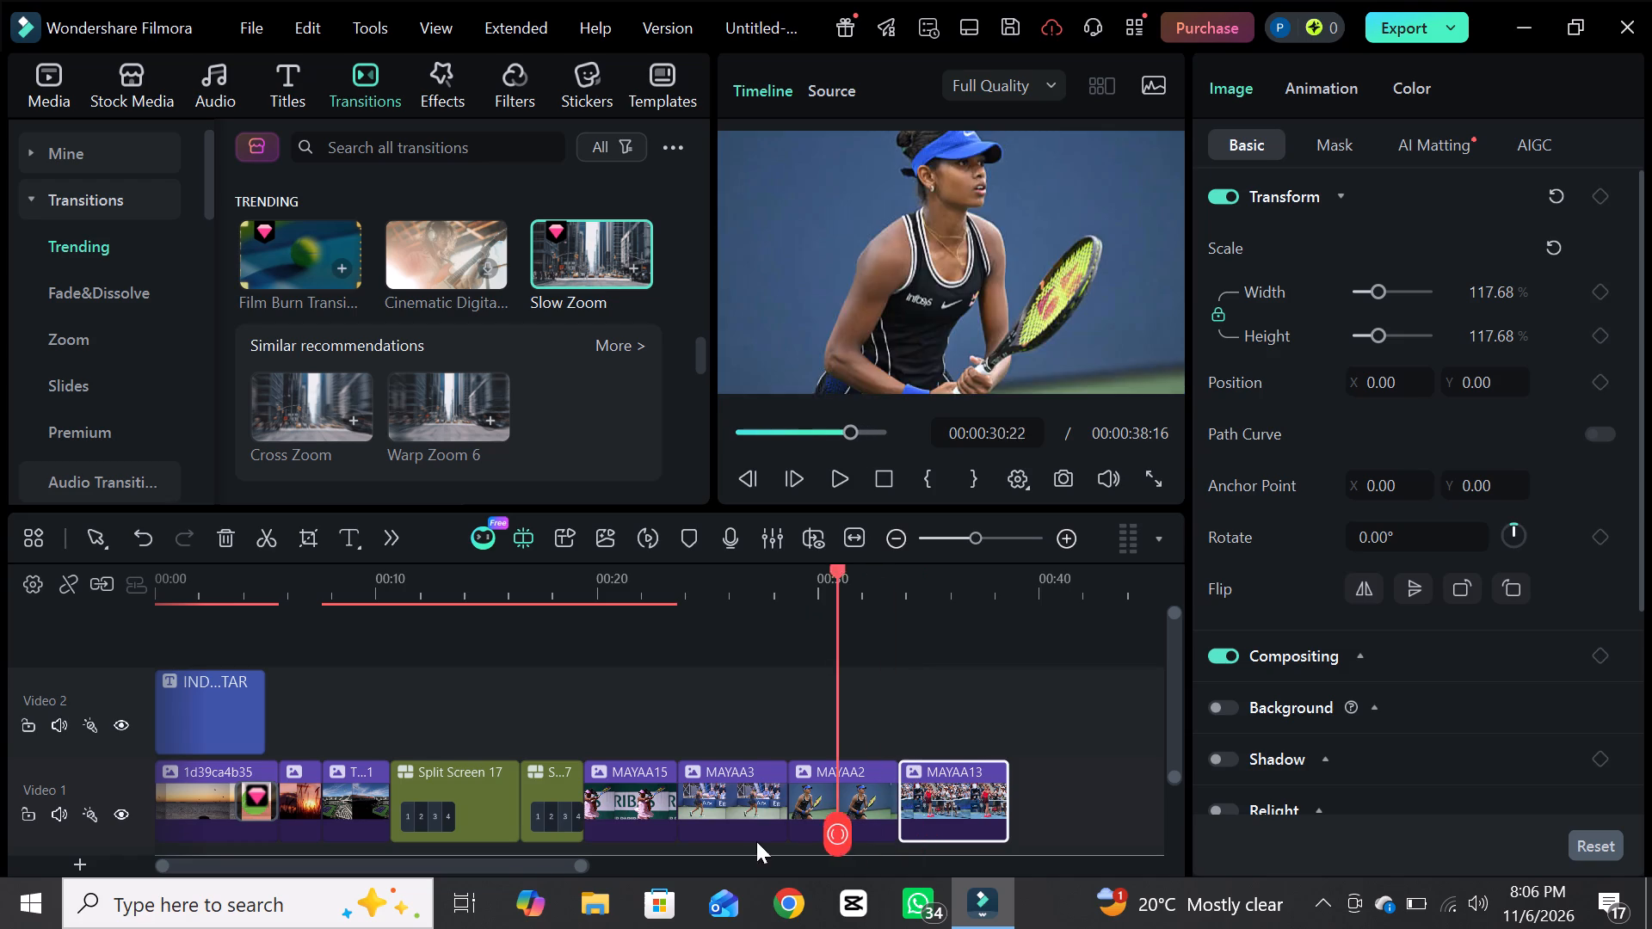
pyautogui.moveTo(756, 841); pyautogui.dragTo(166, 839)
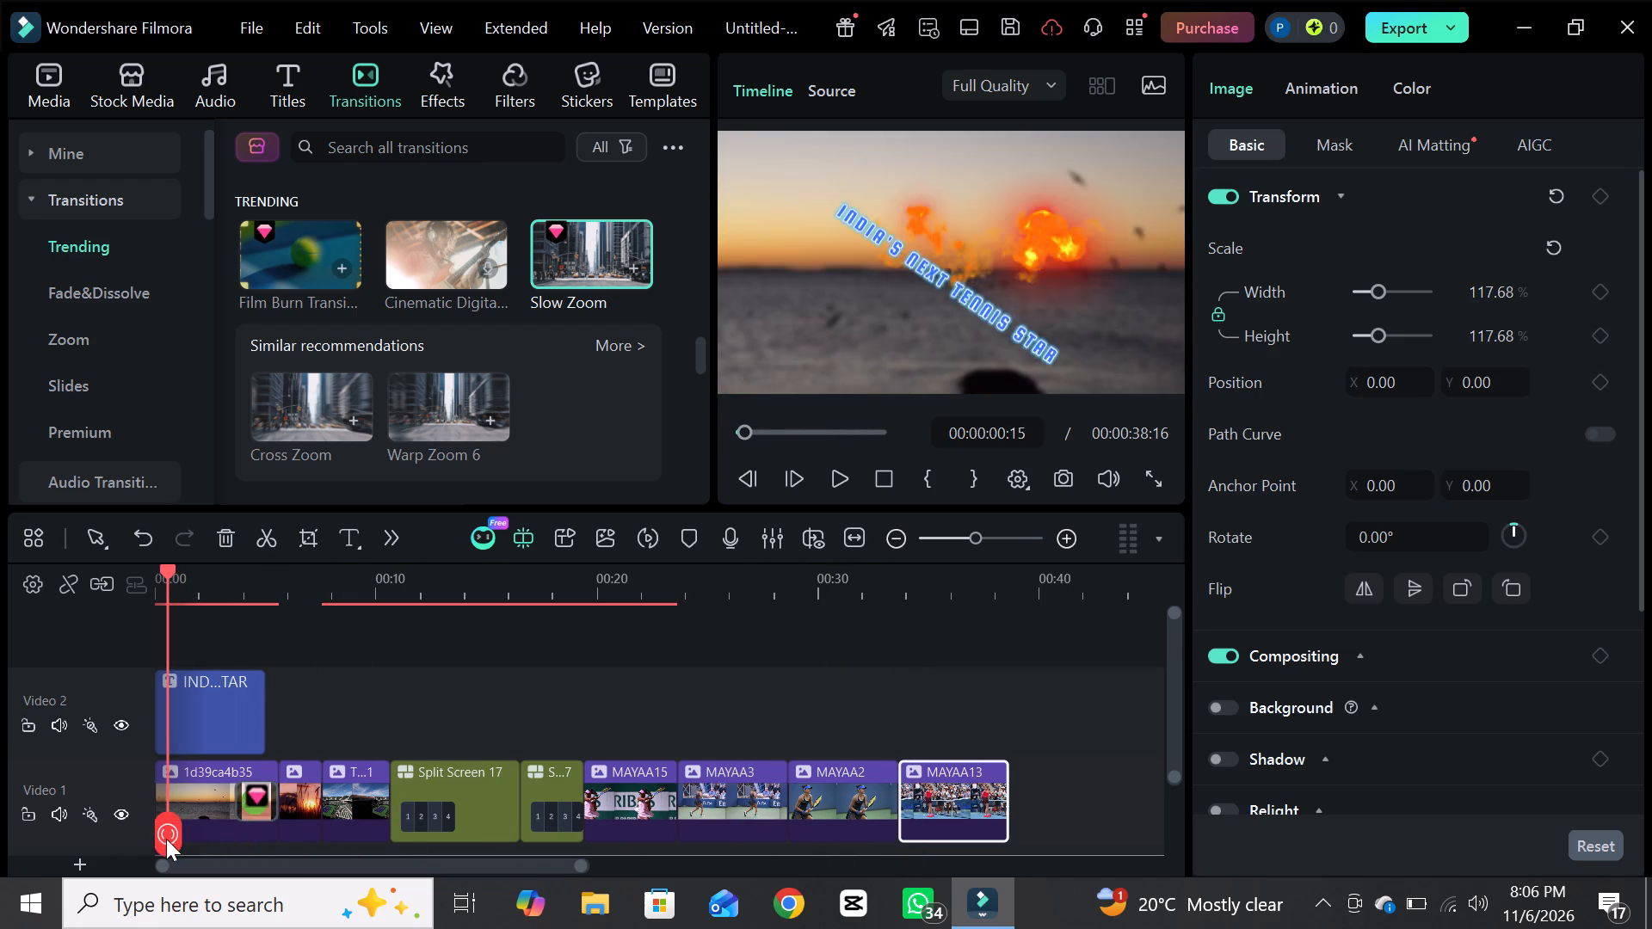
pyautogui.moveTo(166, 839); pyautogui.dragTo(162, 839)
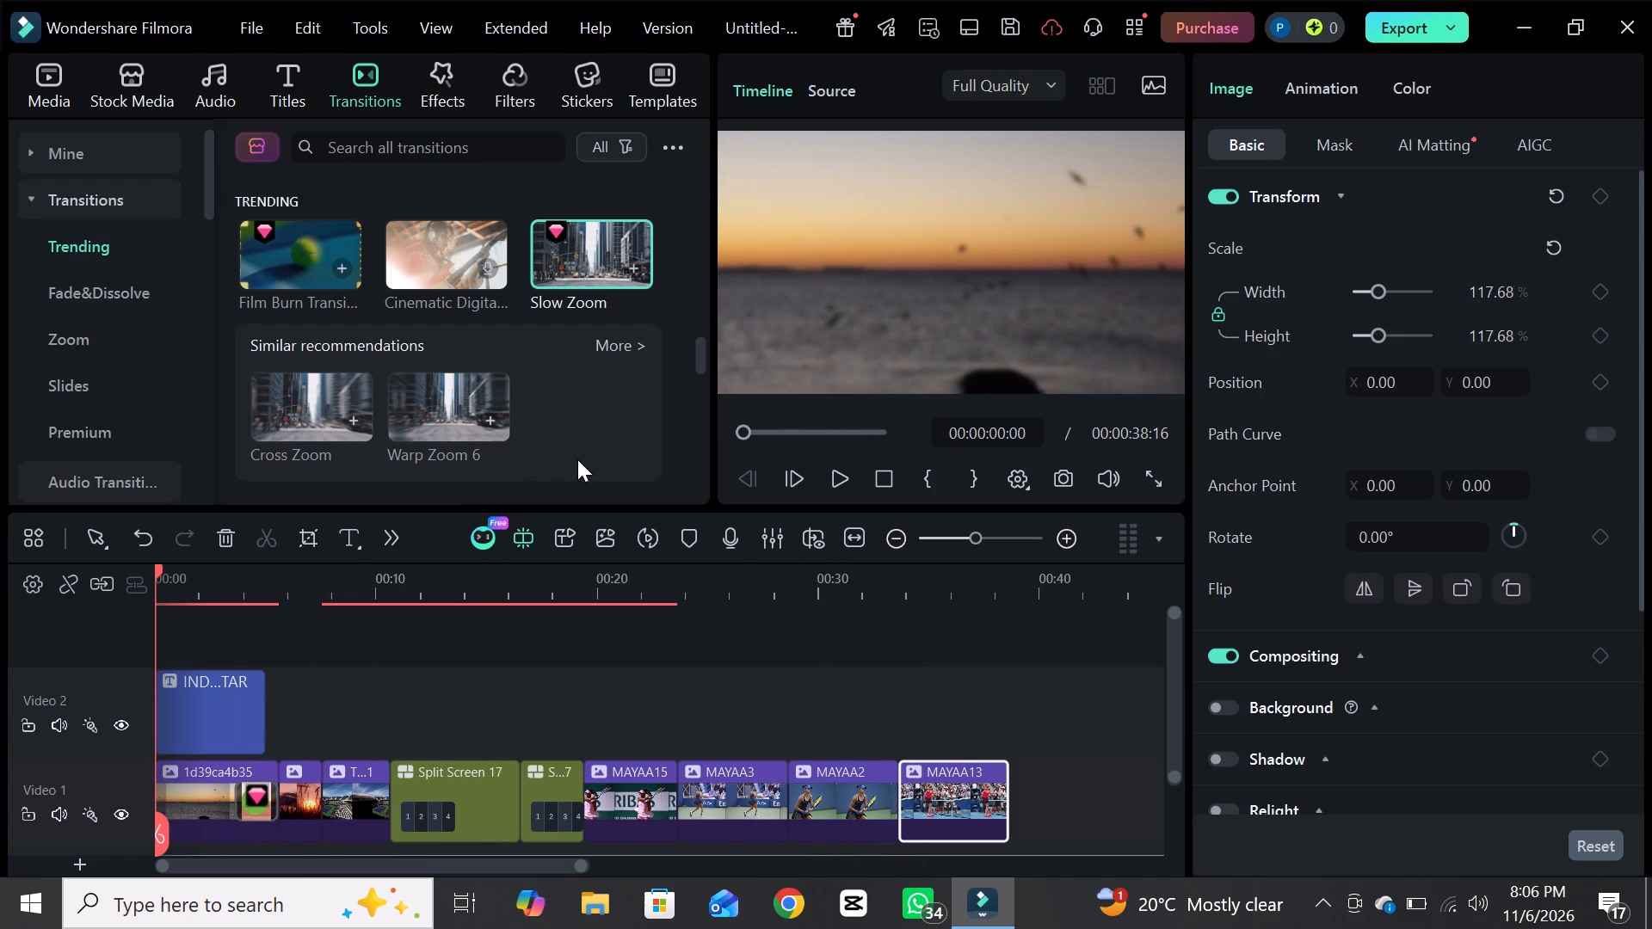
pyautogui.click(840, 471)
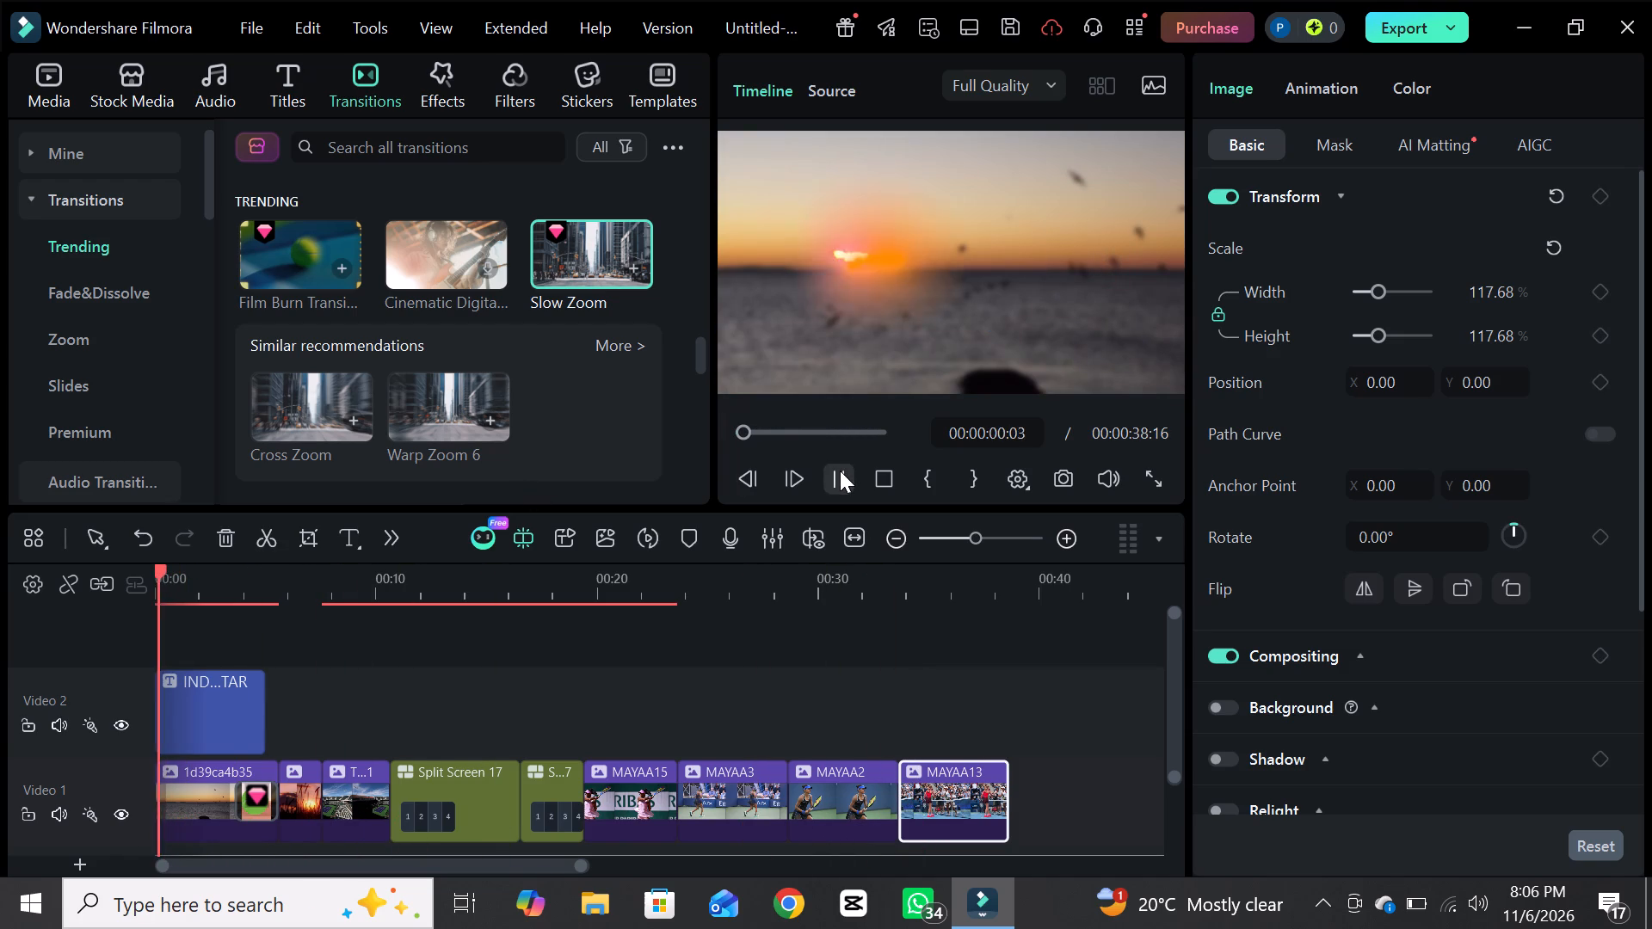
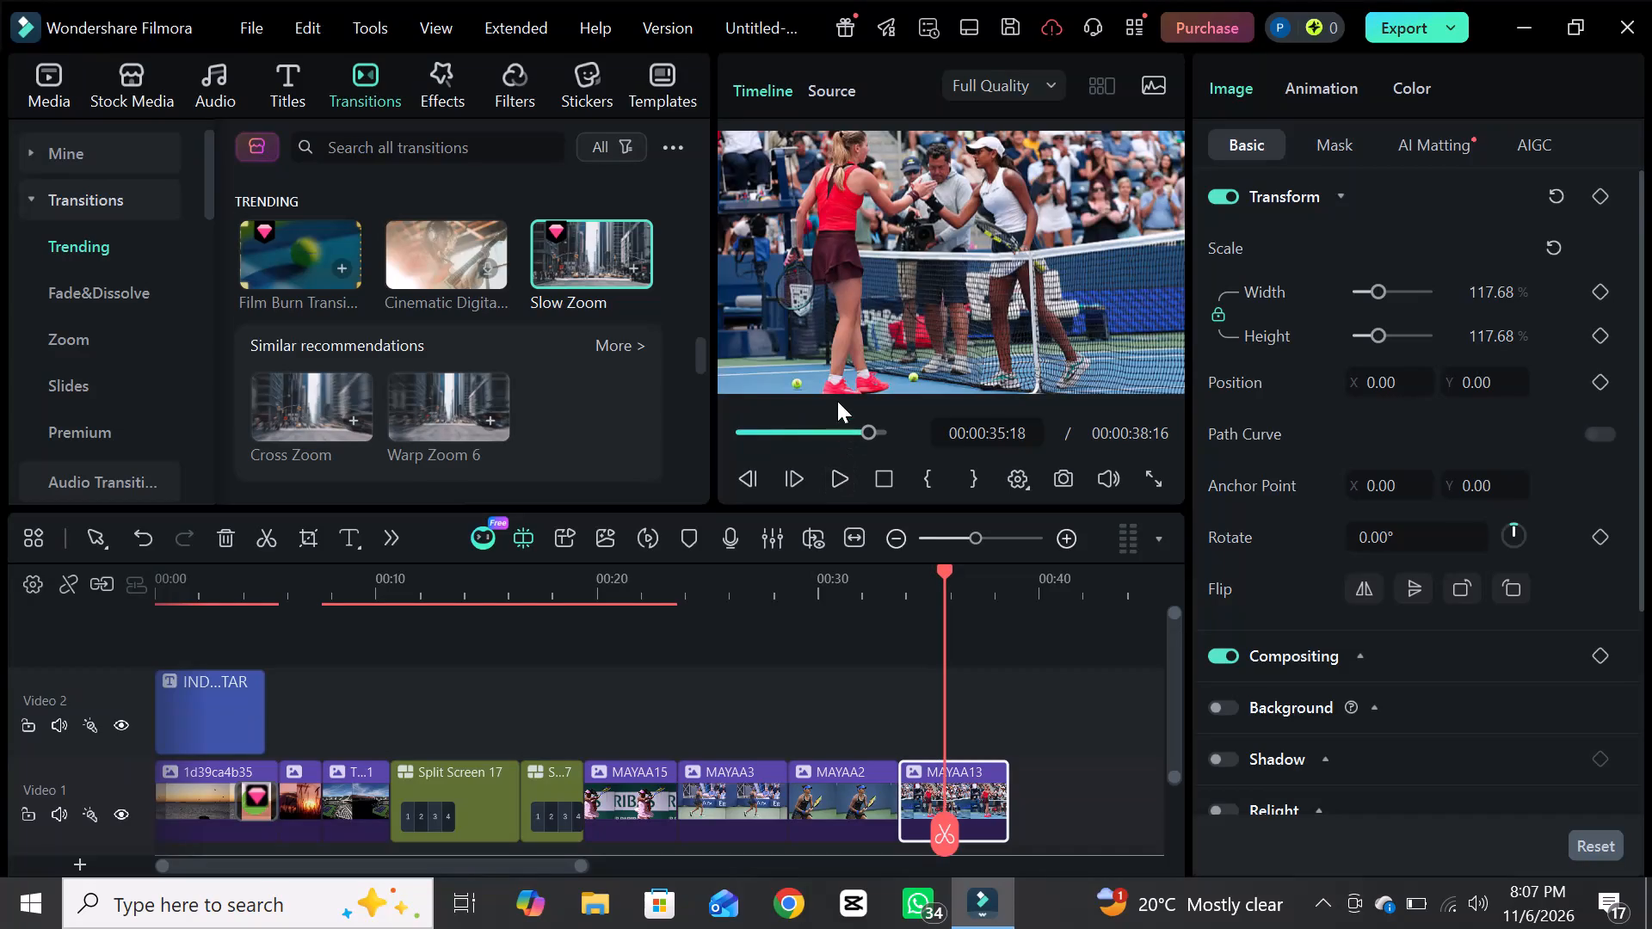
# Save the project.
pyautogui.click(996, 17)
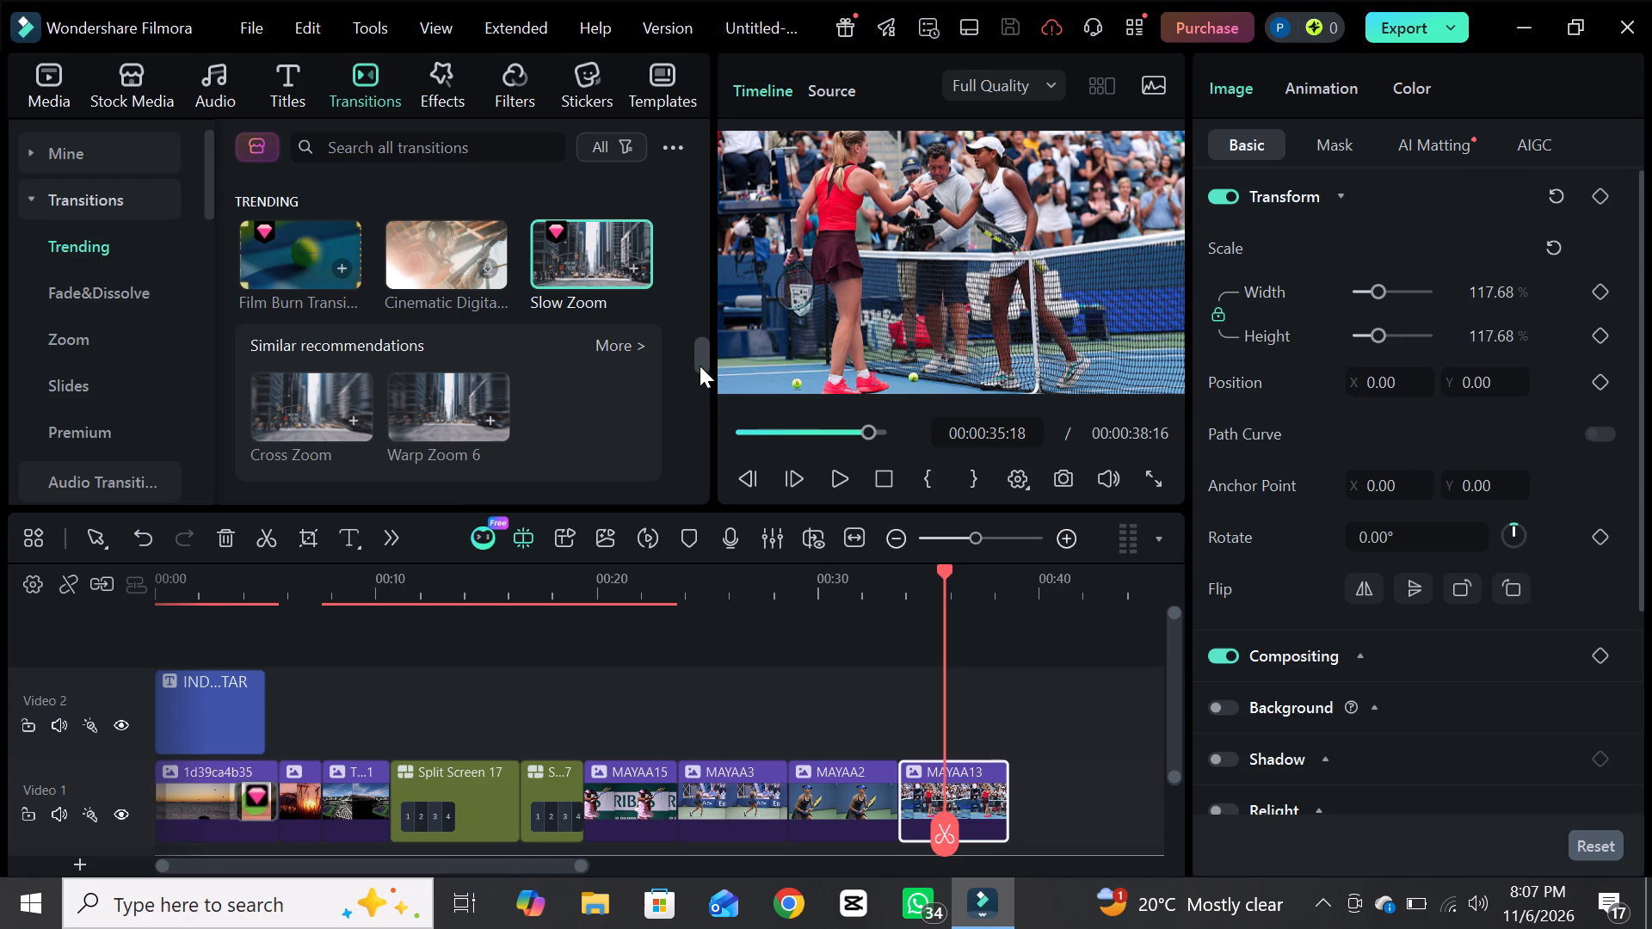
# Browse the trending transitions for another one to use between the image clips.
pyautogui.moveTo(700, 366); pyautogui.dragTo(700, 274)
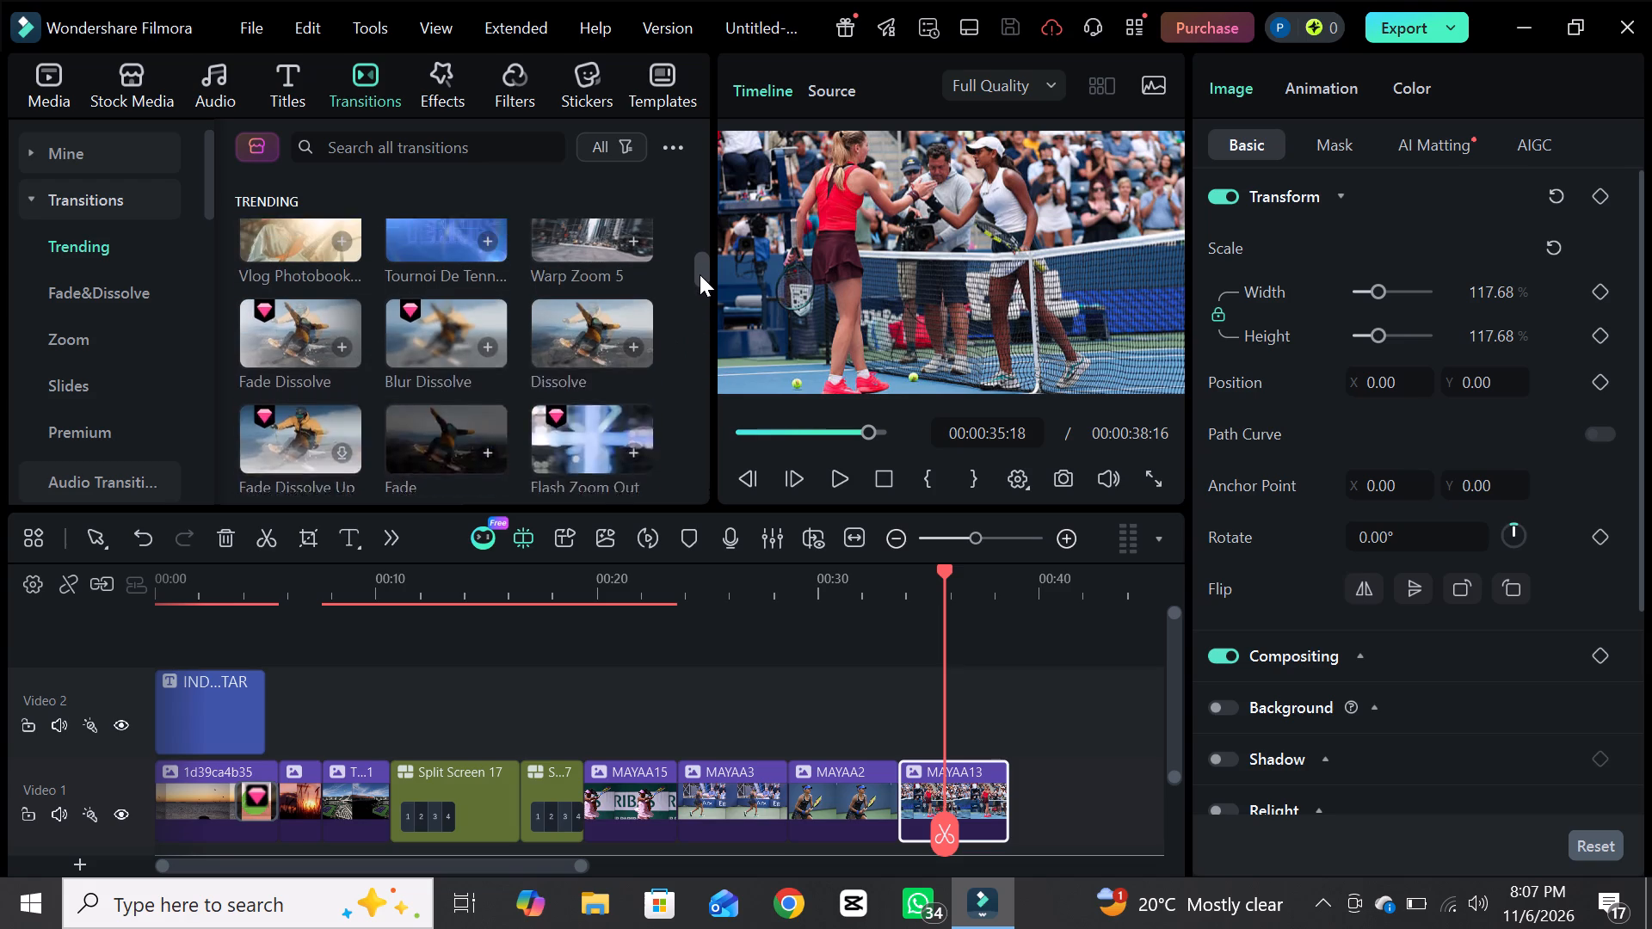
pyautogui.moveTo(700, 274); pyautogui.dragTo(697, 237)
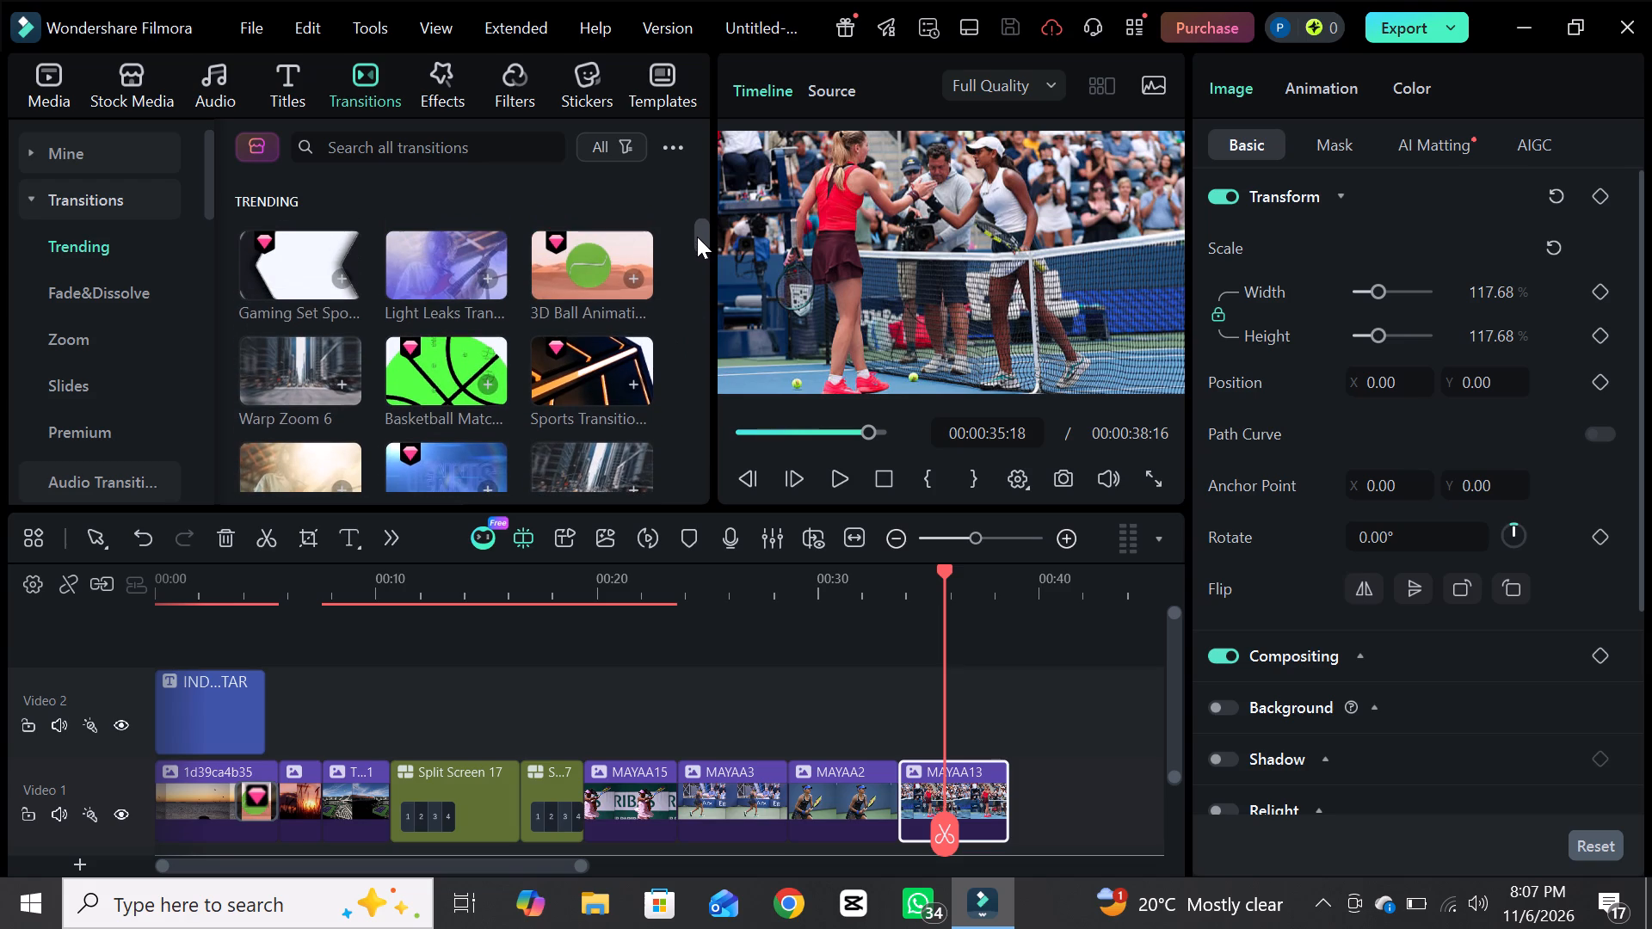
pyautogui.moveTo(697, 237); pyautogui.dragTo(700, 241)
pyautogui.moveTo(700, 241); pyautogui.dragTo(702, 224)
pyautogui.moveTo(702, 224); pyautogui.dragTo(696, 336)
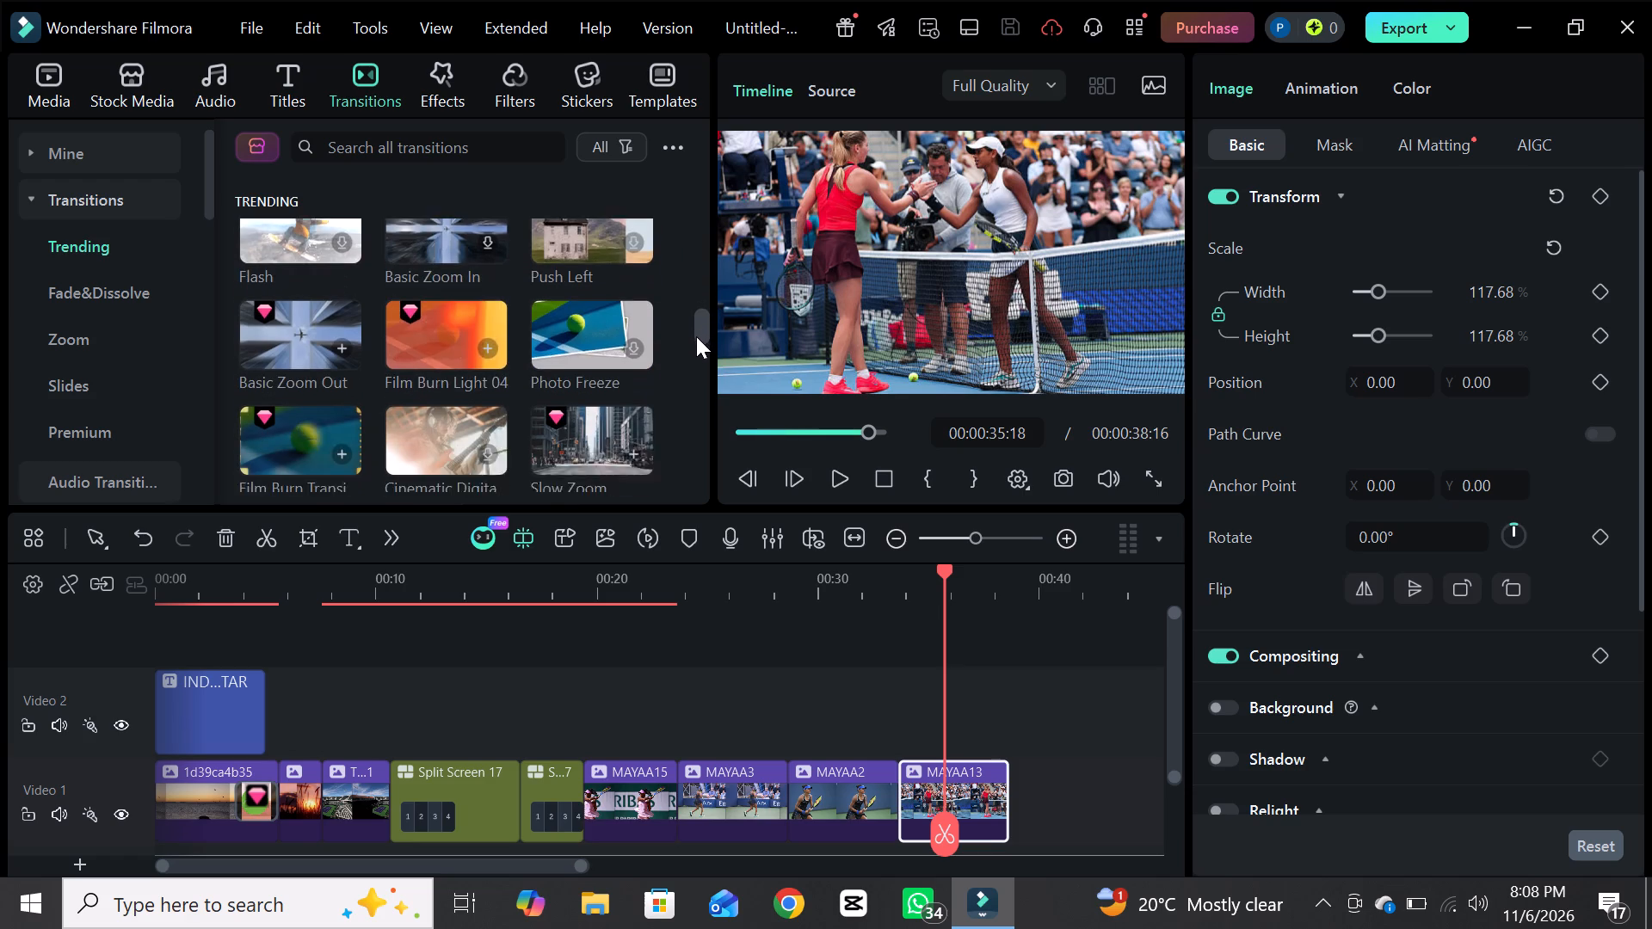
pyautogui.moveTo(696, 336); pyautogui.dragTo(696, 393)
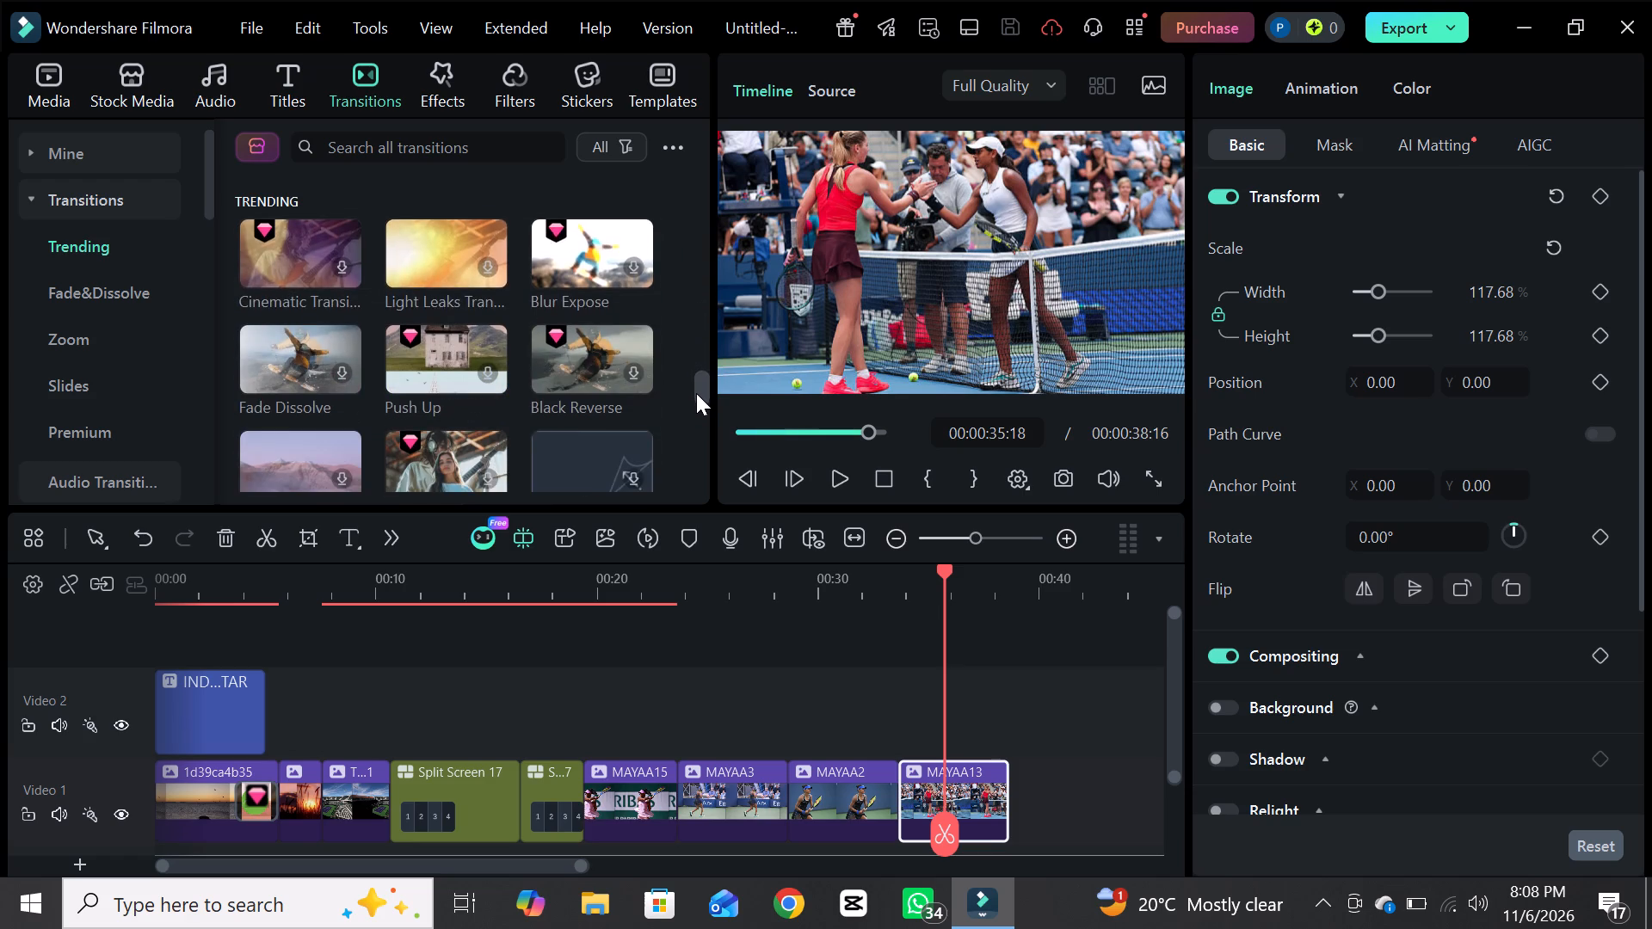
pyautogui.moveTo(696, 393); pyautogui.dragTo(691, 429)
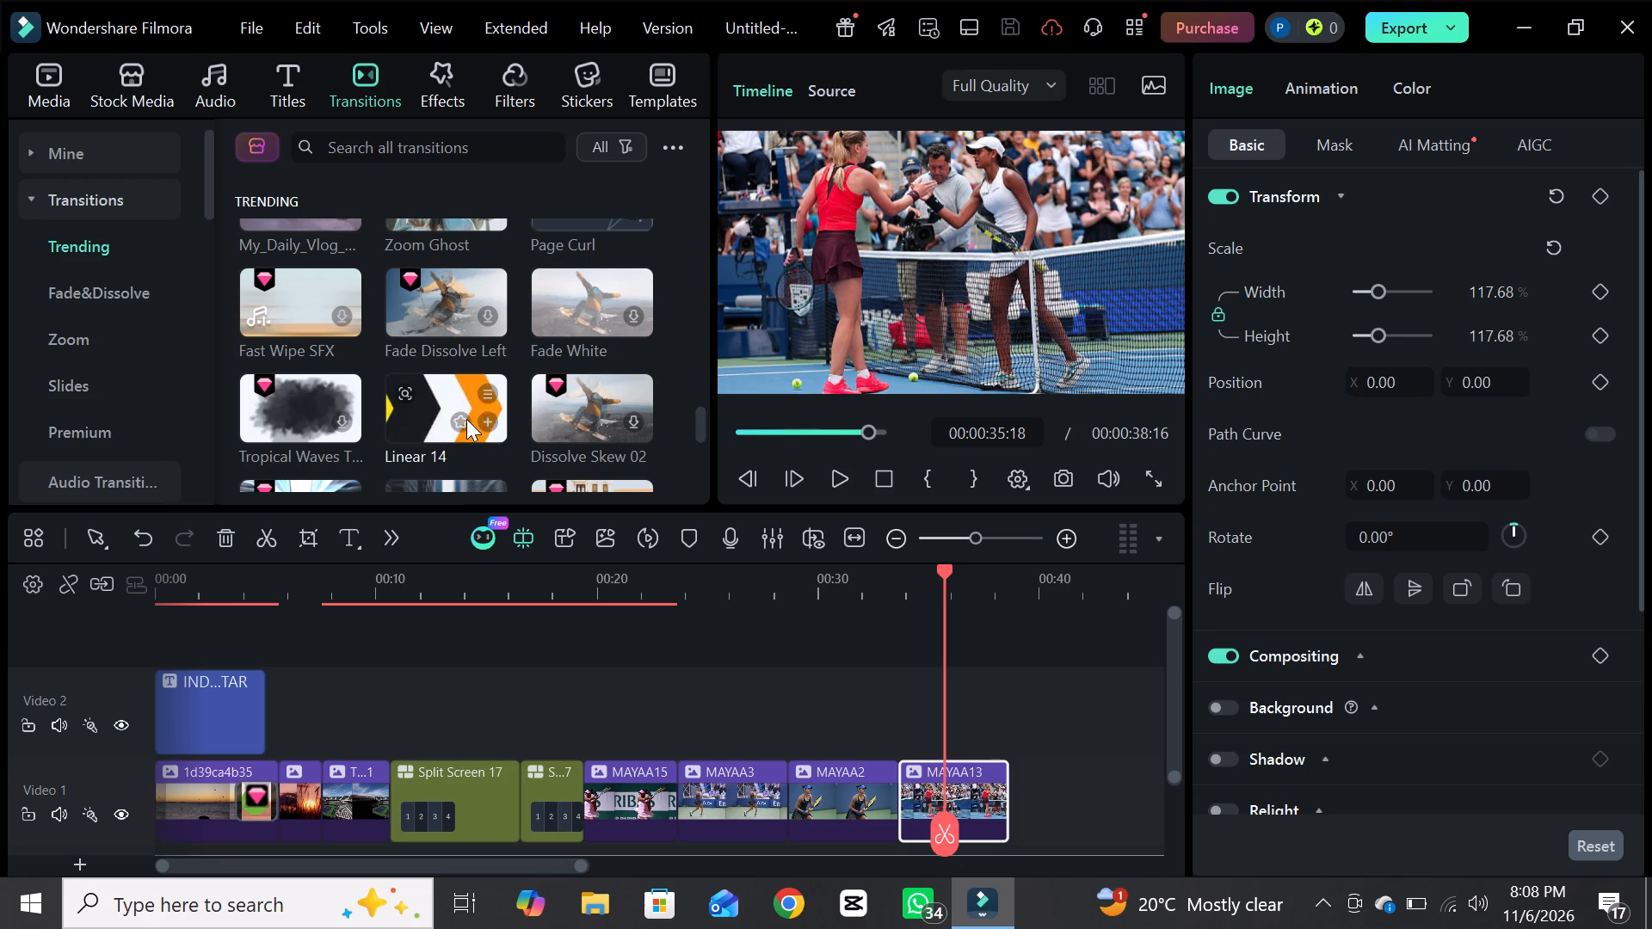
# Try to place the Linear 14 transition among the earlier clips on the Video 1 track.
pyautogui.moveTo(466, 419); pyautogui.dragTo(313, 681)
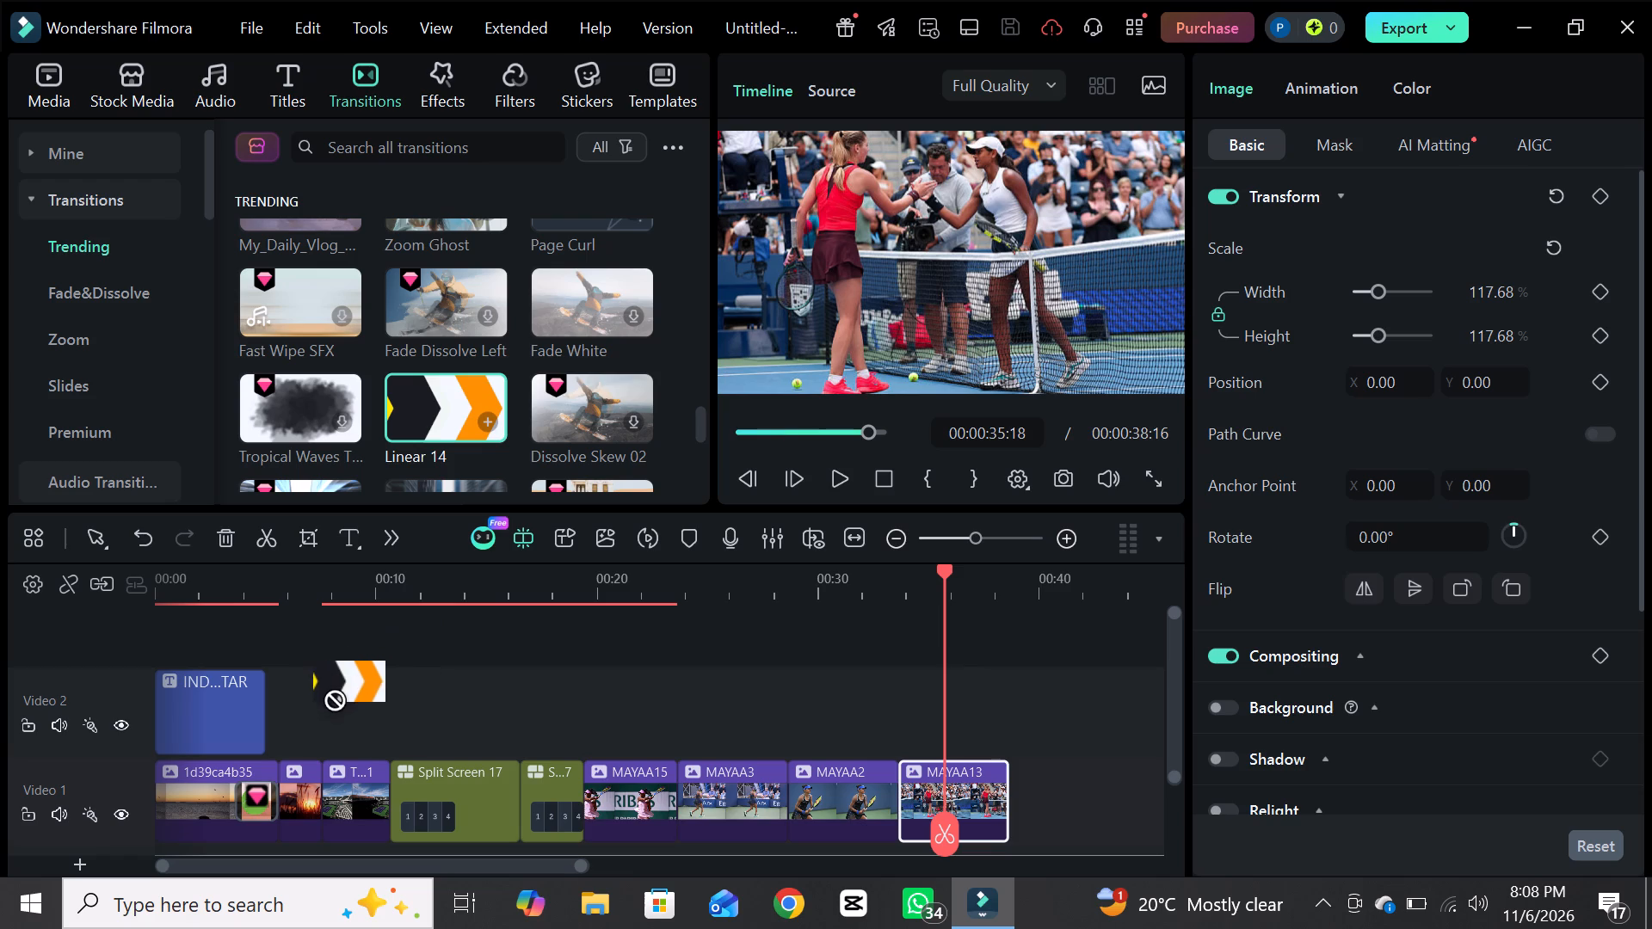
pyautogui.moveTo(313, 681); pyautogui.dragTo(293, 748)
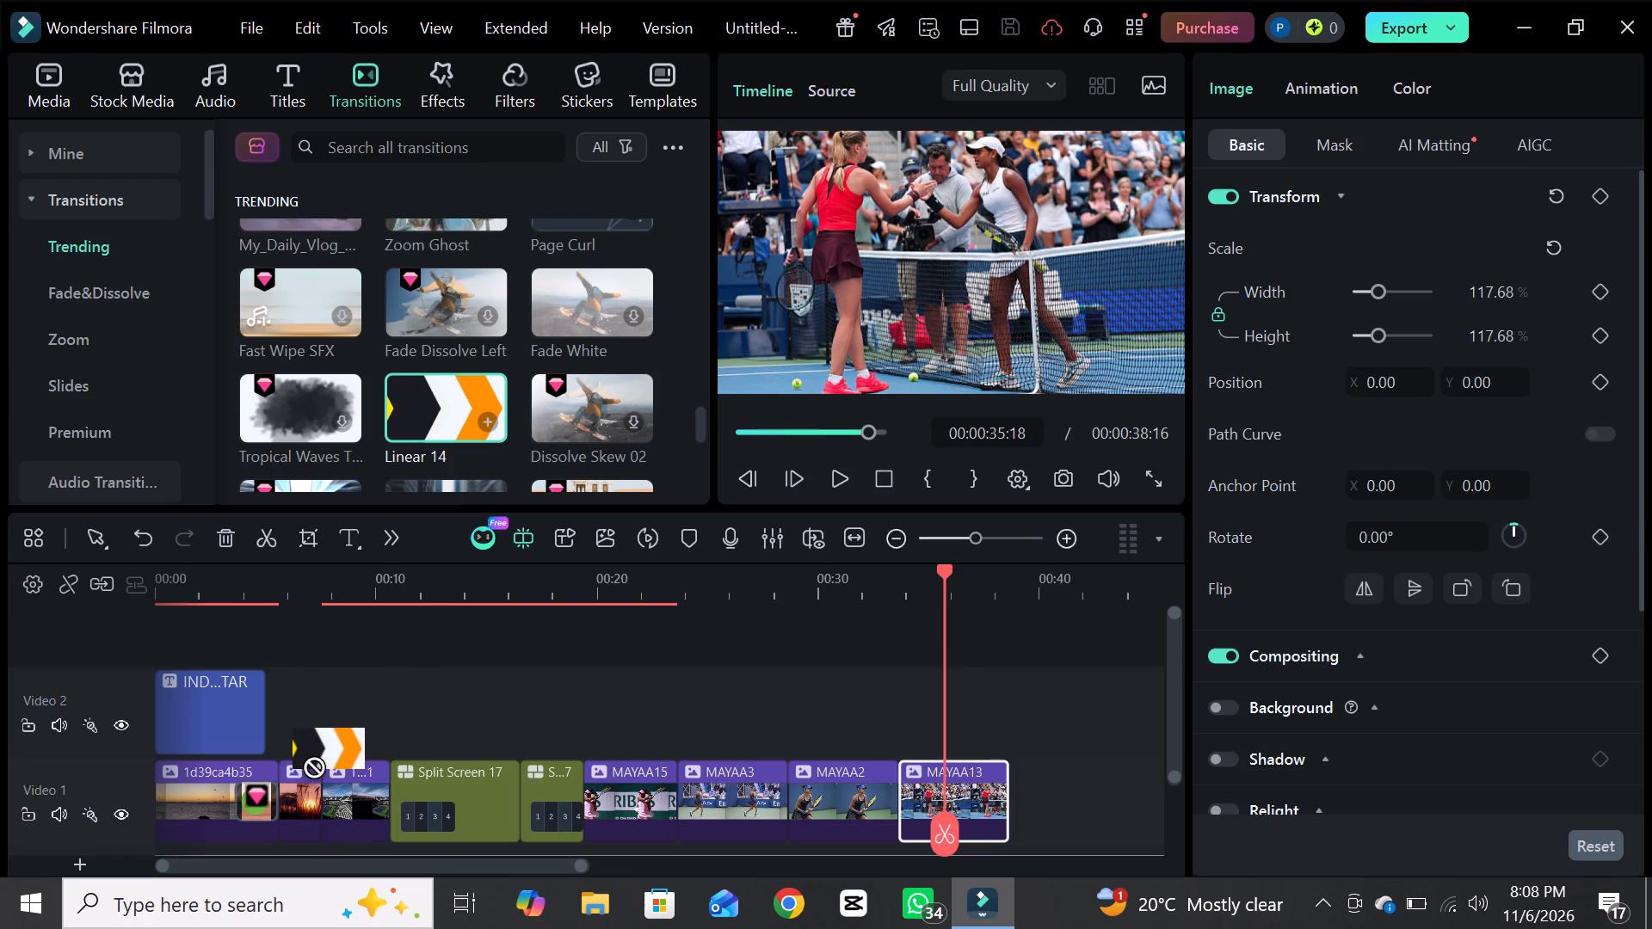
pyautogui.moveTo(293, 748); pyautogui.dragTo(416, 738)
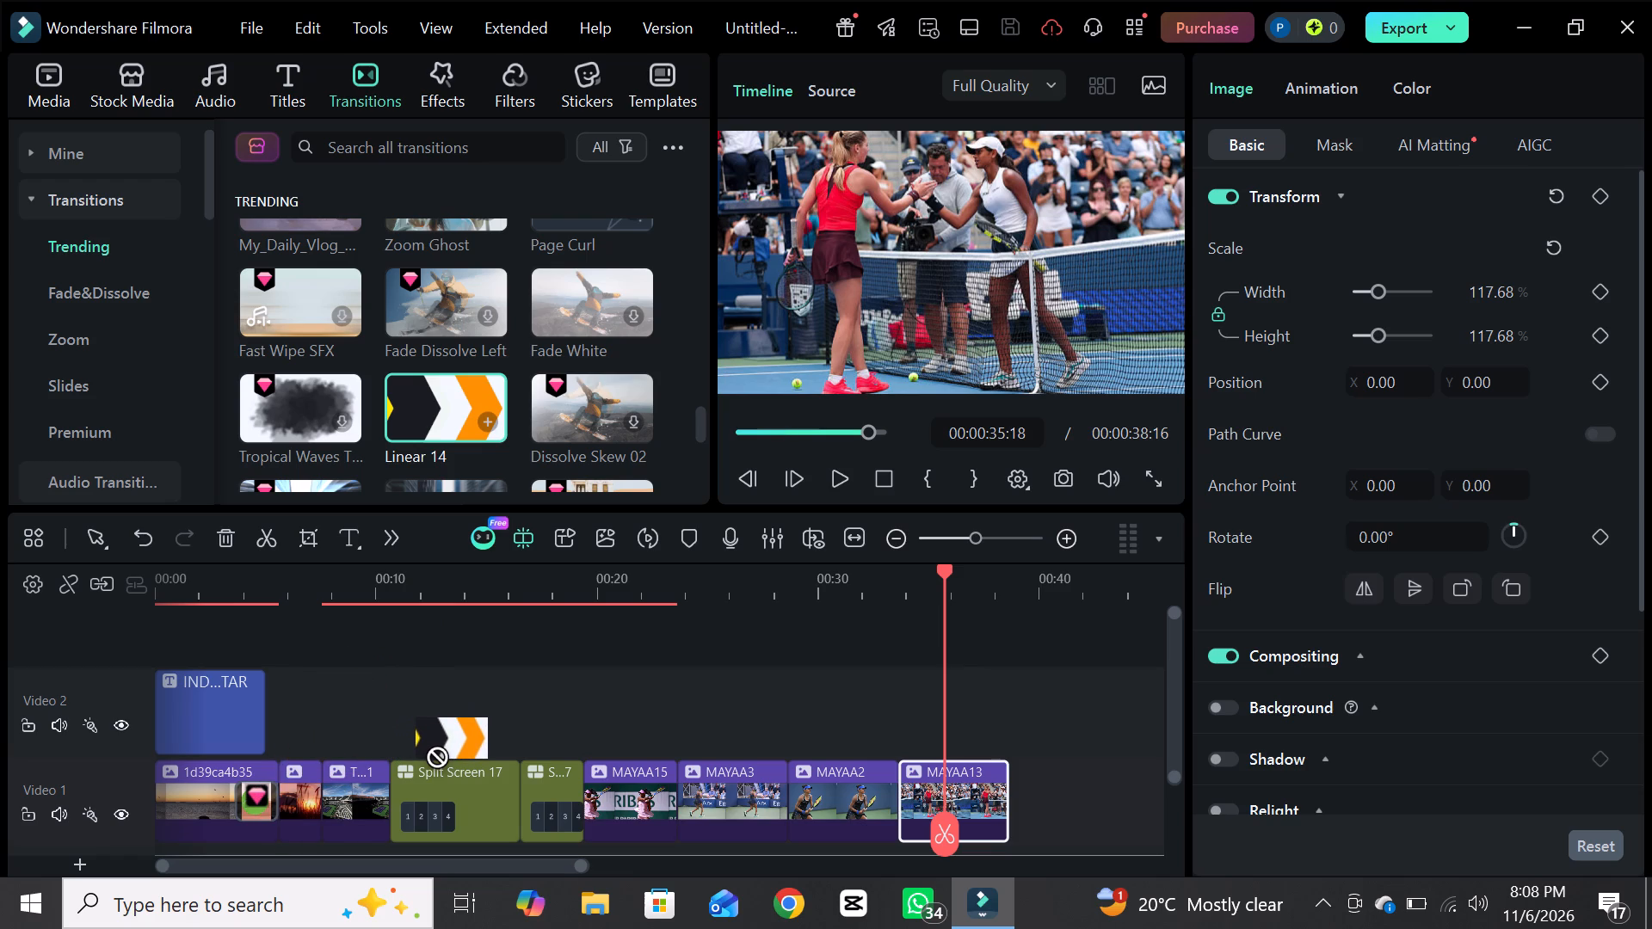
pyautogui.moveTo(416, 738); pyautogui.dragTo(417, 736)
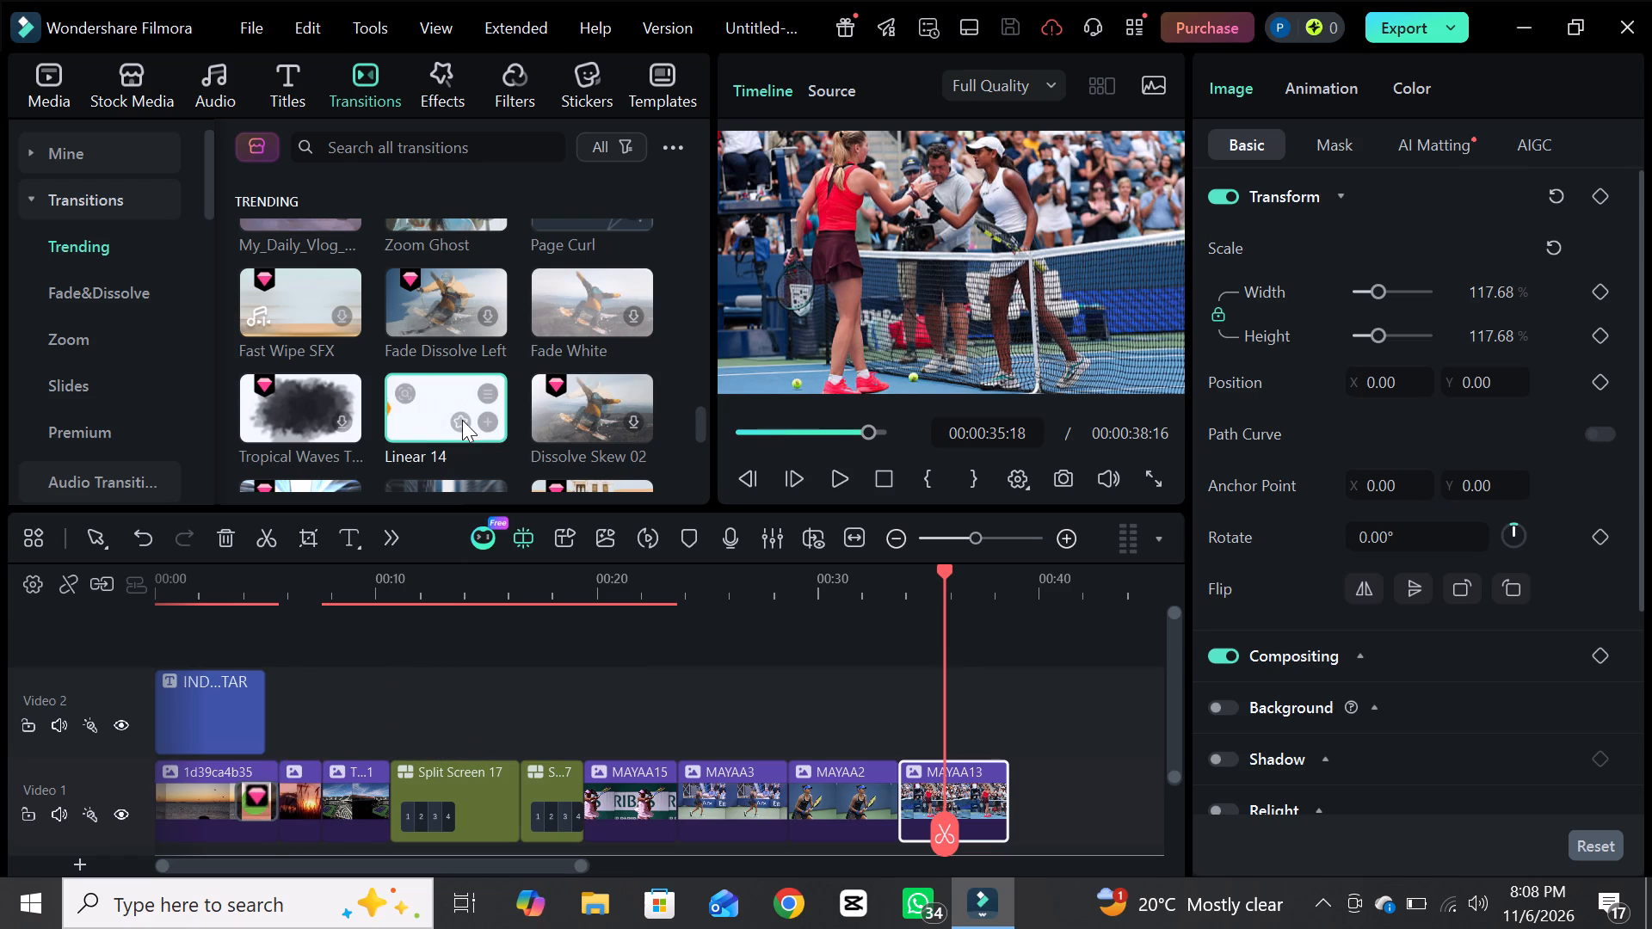
# Add the Linear 14 transition to the end of the MAYAA2 clip, just before MAYAA13.
pyautogui.moveTo(472, 416); pyautogui.dragTo(583, 685)
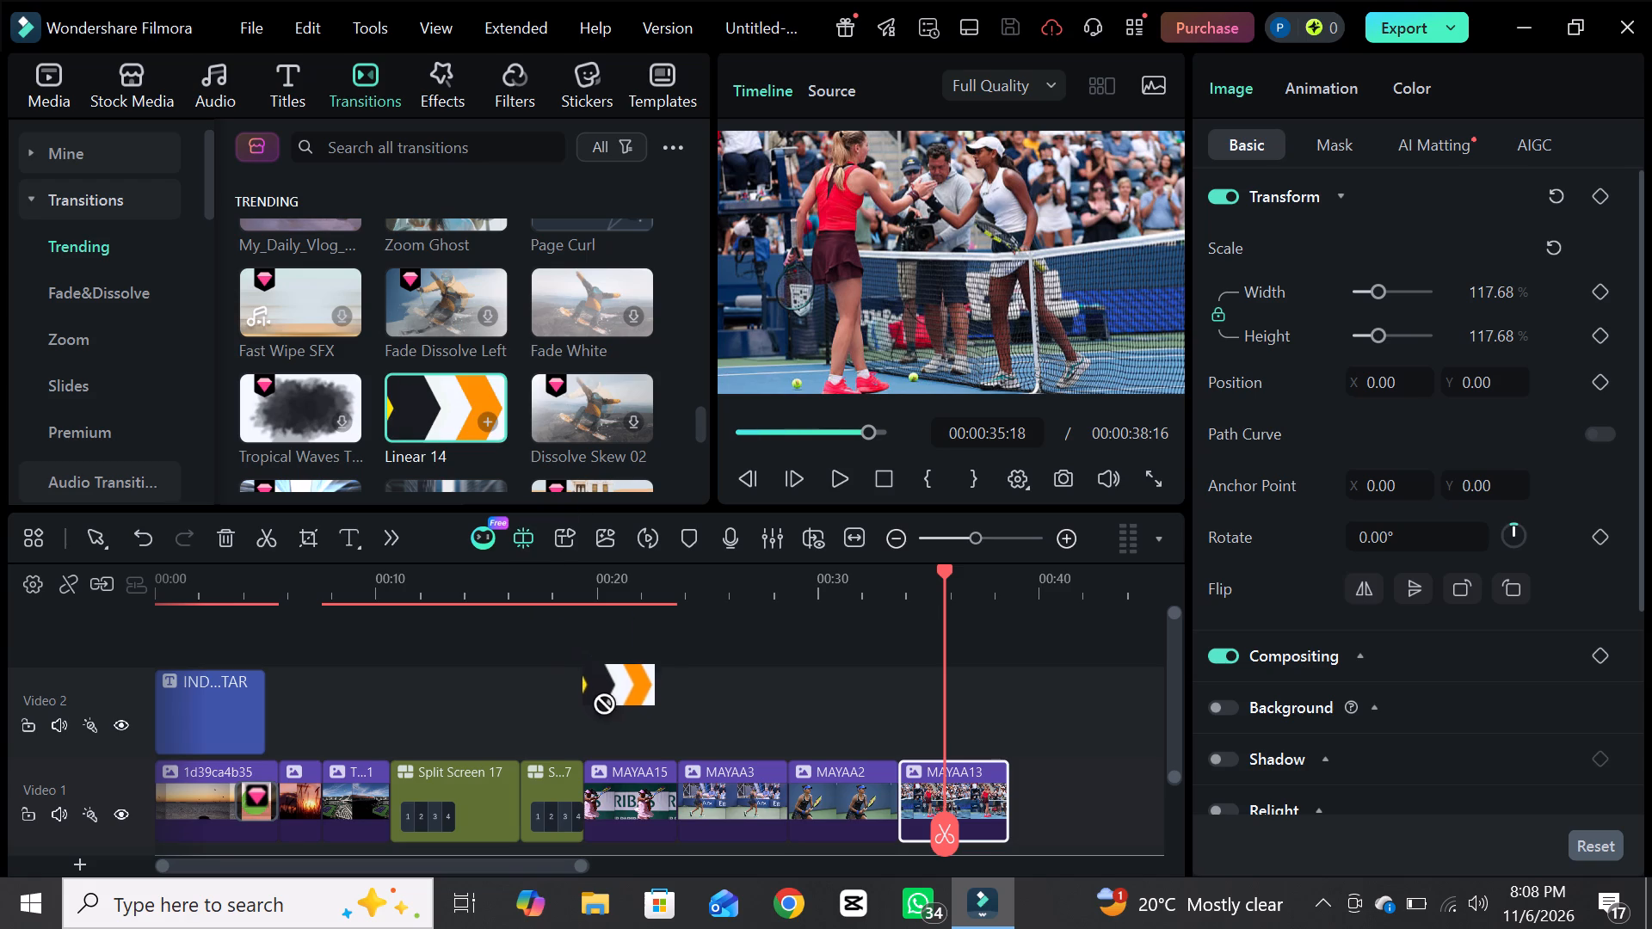
pyautogui.moveTo(583, 685); pyautogui.dragTo(769, 819)
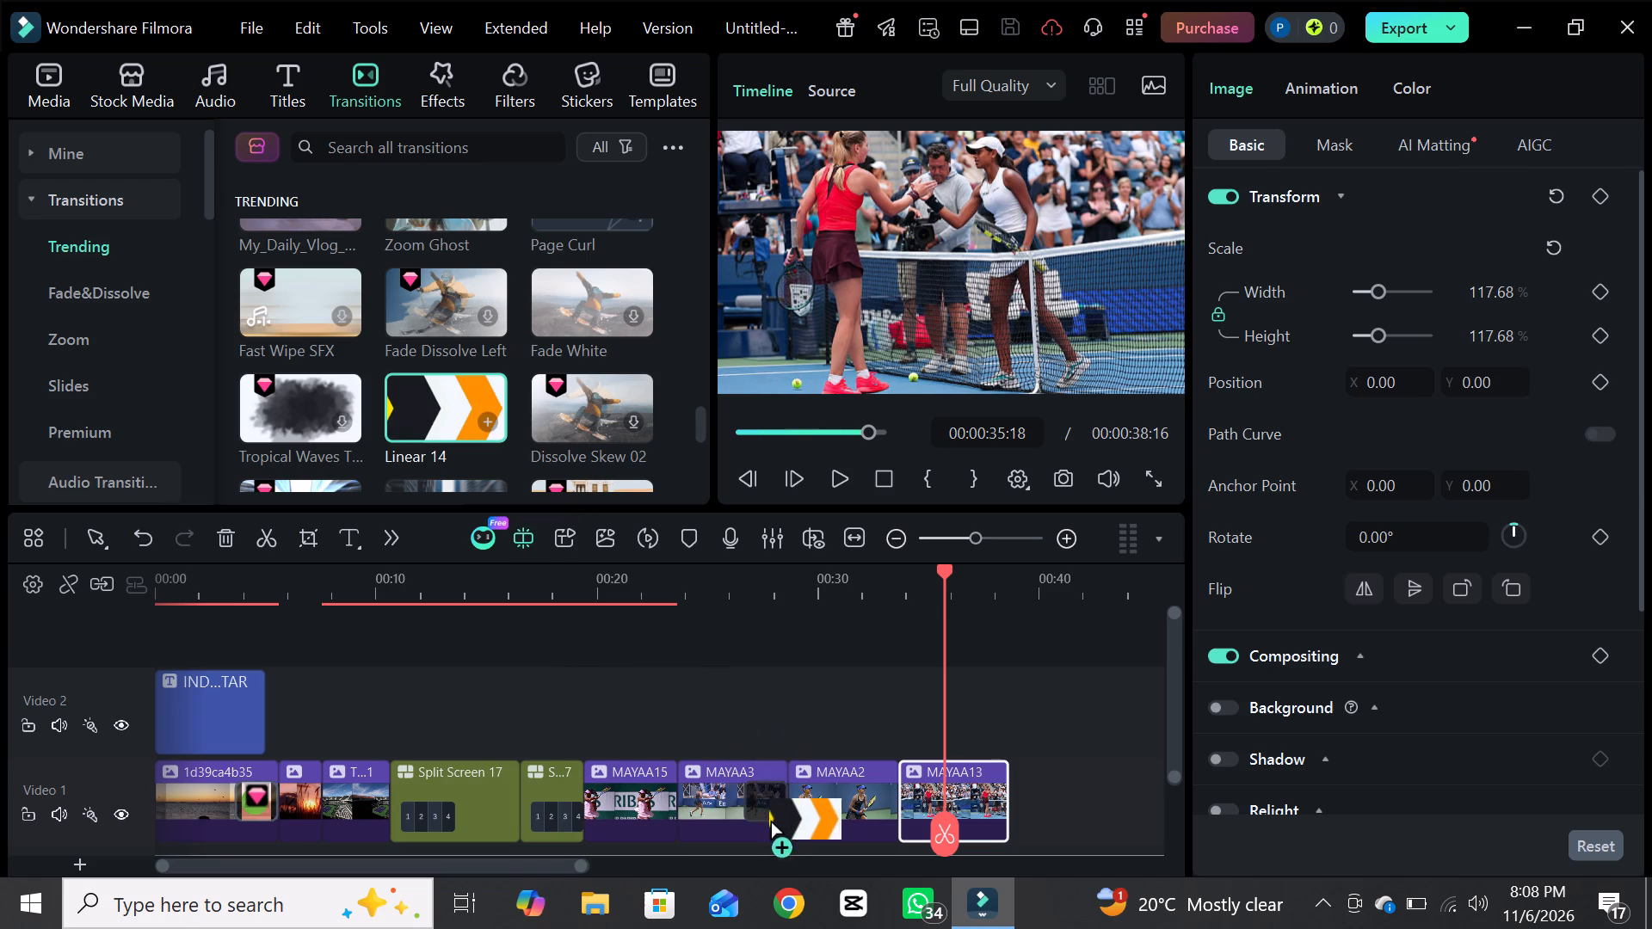
pyautogui.moveTo(769, 819); pyautogui.dragTo(905, 789)
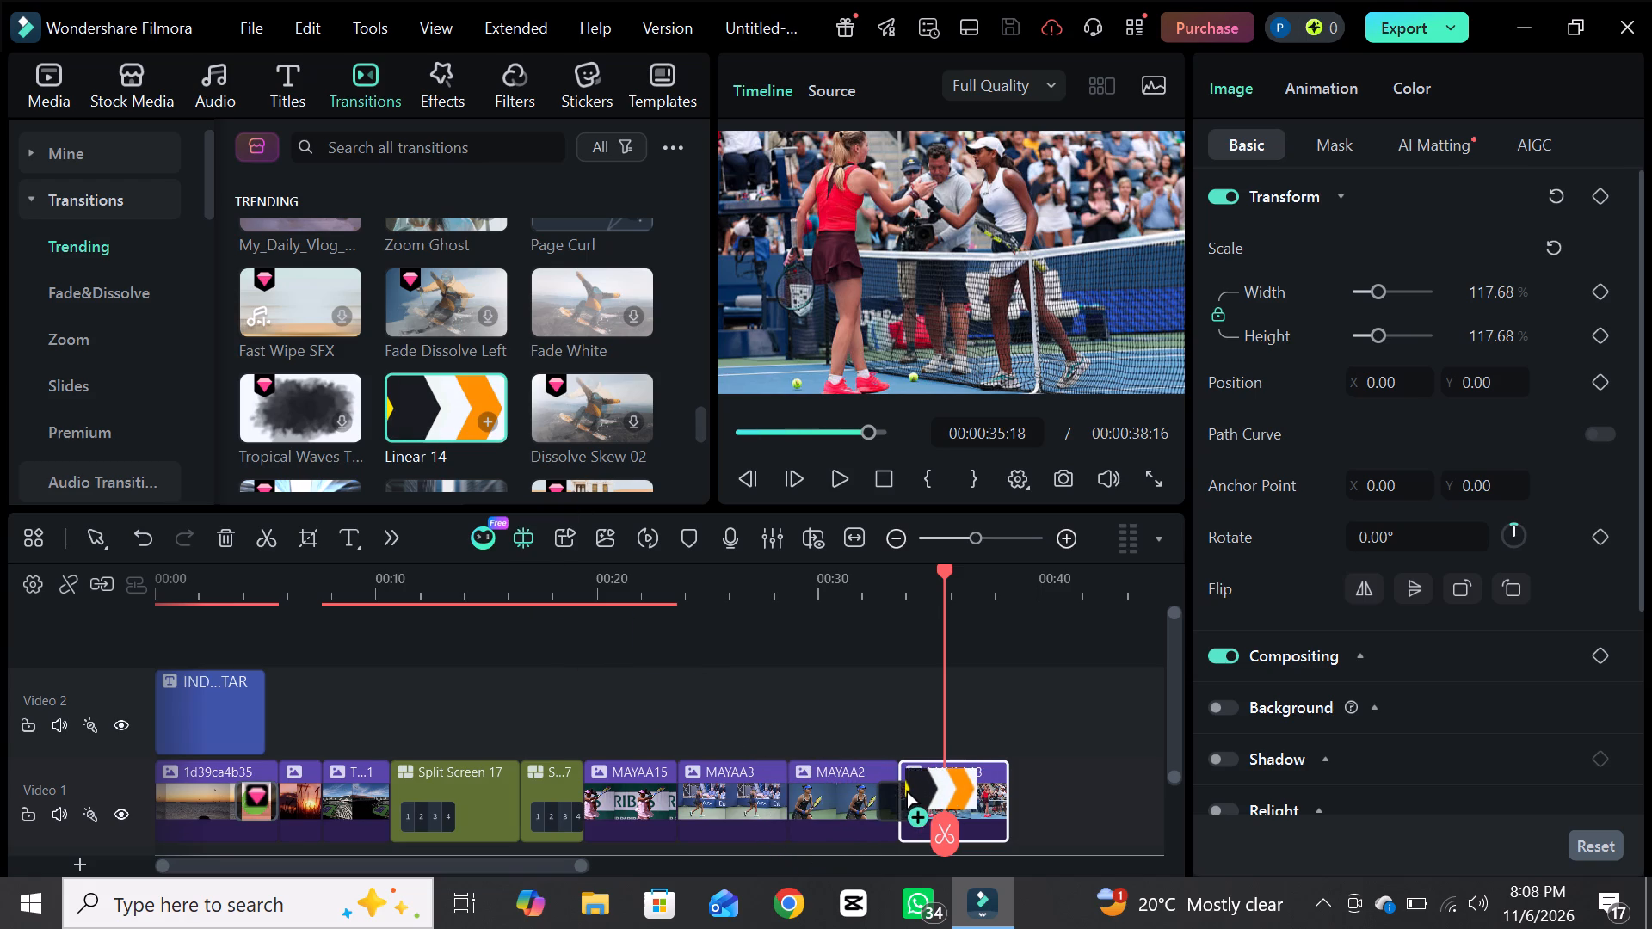
pyautogui.moveTo(905, 789); pyautogui.dragTo(857, 791)
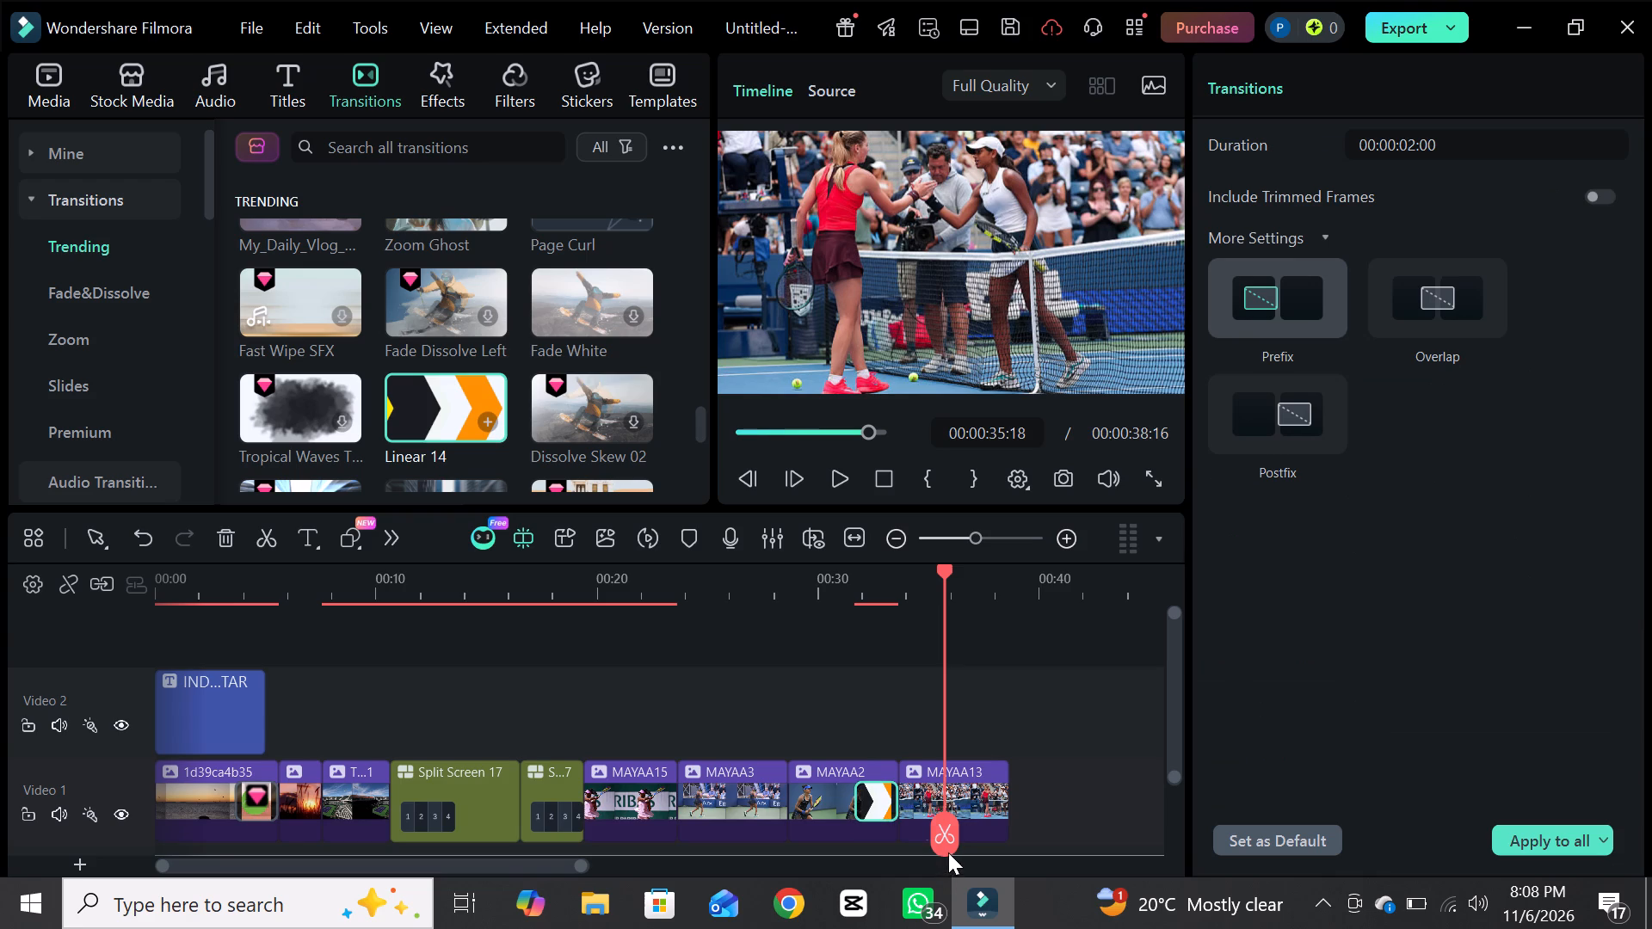
# Move the playhead back to 00:00:18:21 and play through the Linear 14 transition, pausing at 00:00:35:03.
pyautogui.moveTo(948, 850); pyautogui.dragTo(816, 847)
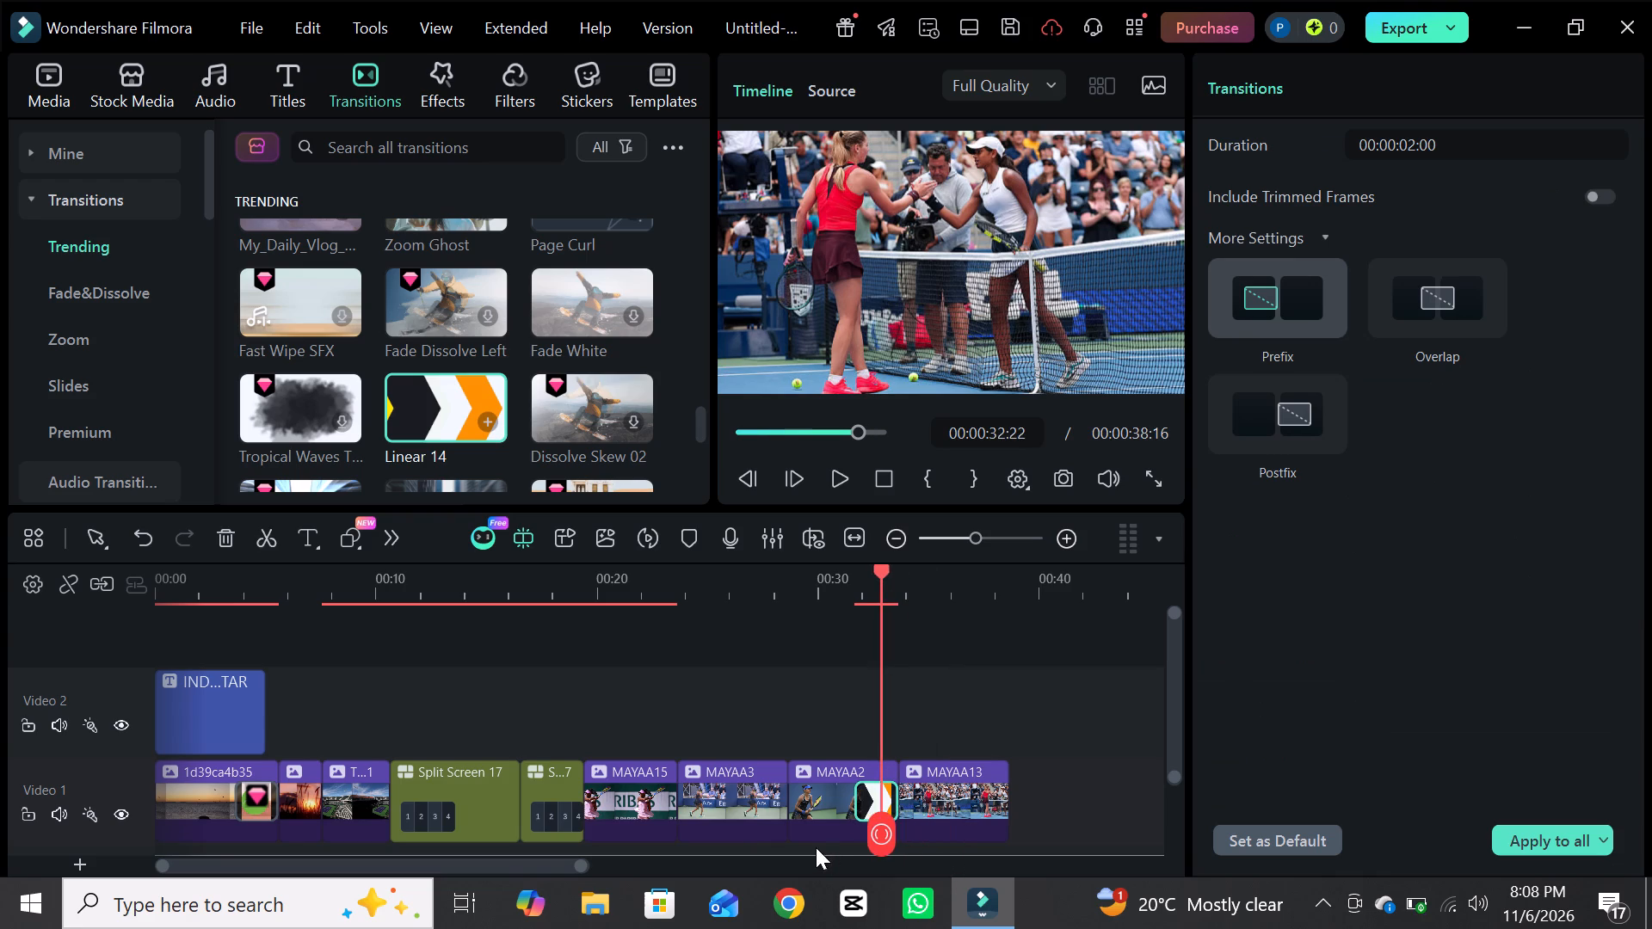
pyautogui.moveTo(816, 847); pyautogui.dragTo(571, 811)
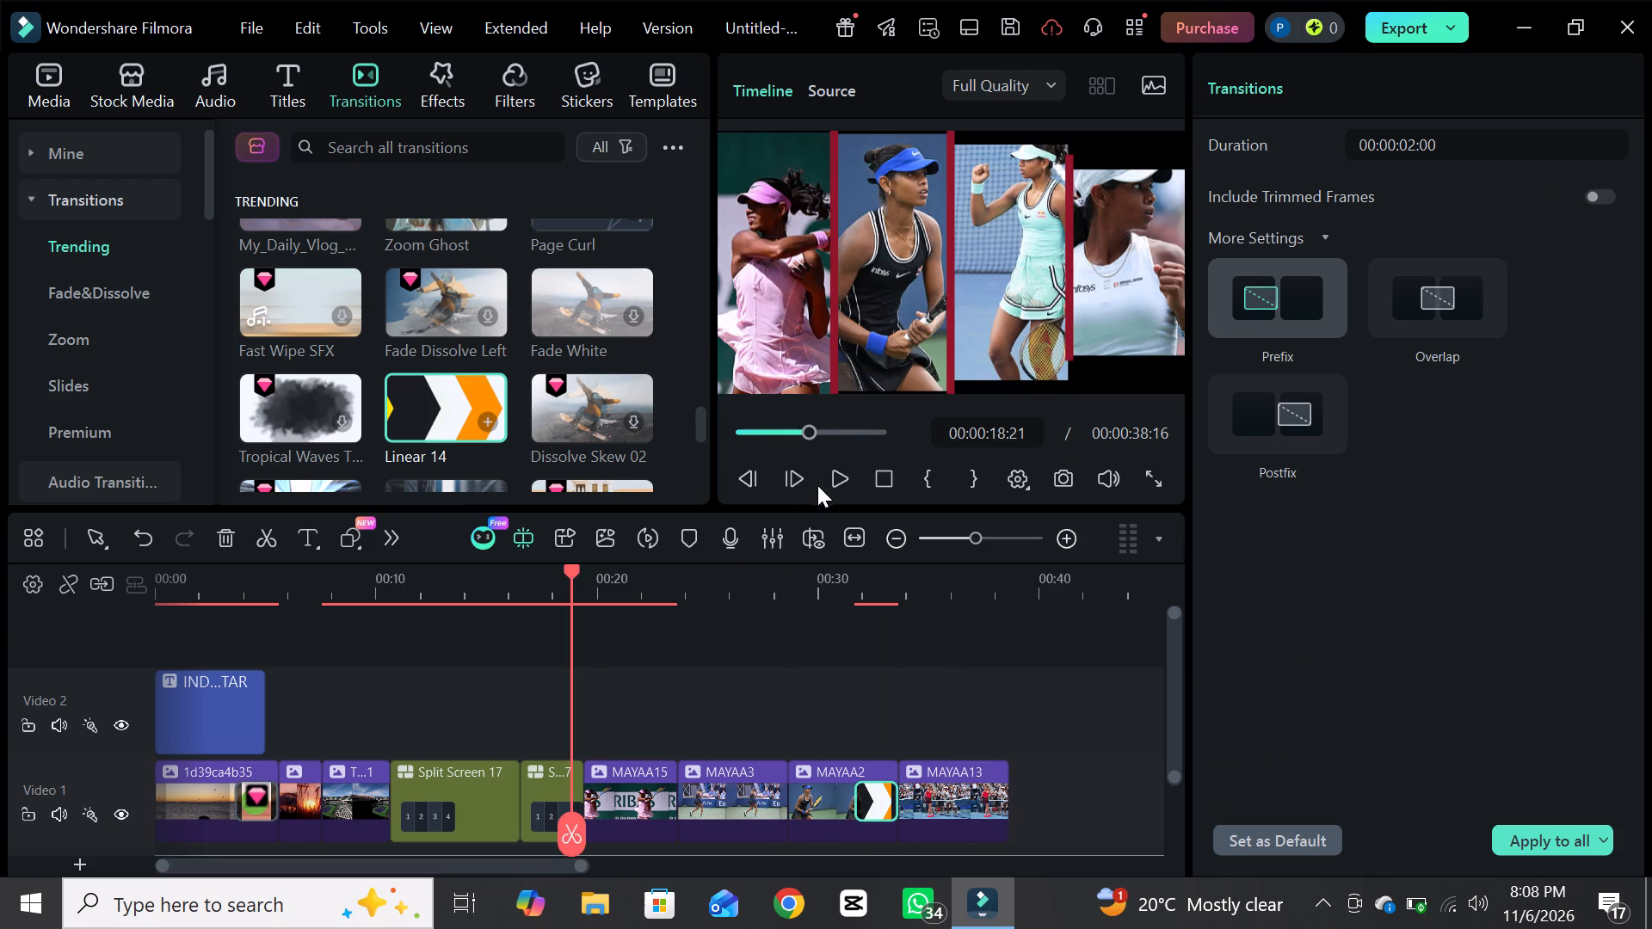
pyautogui.click(837, 481)
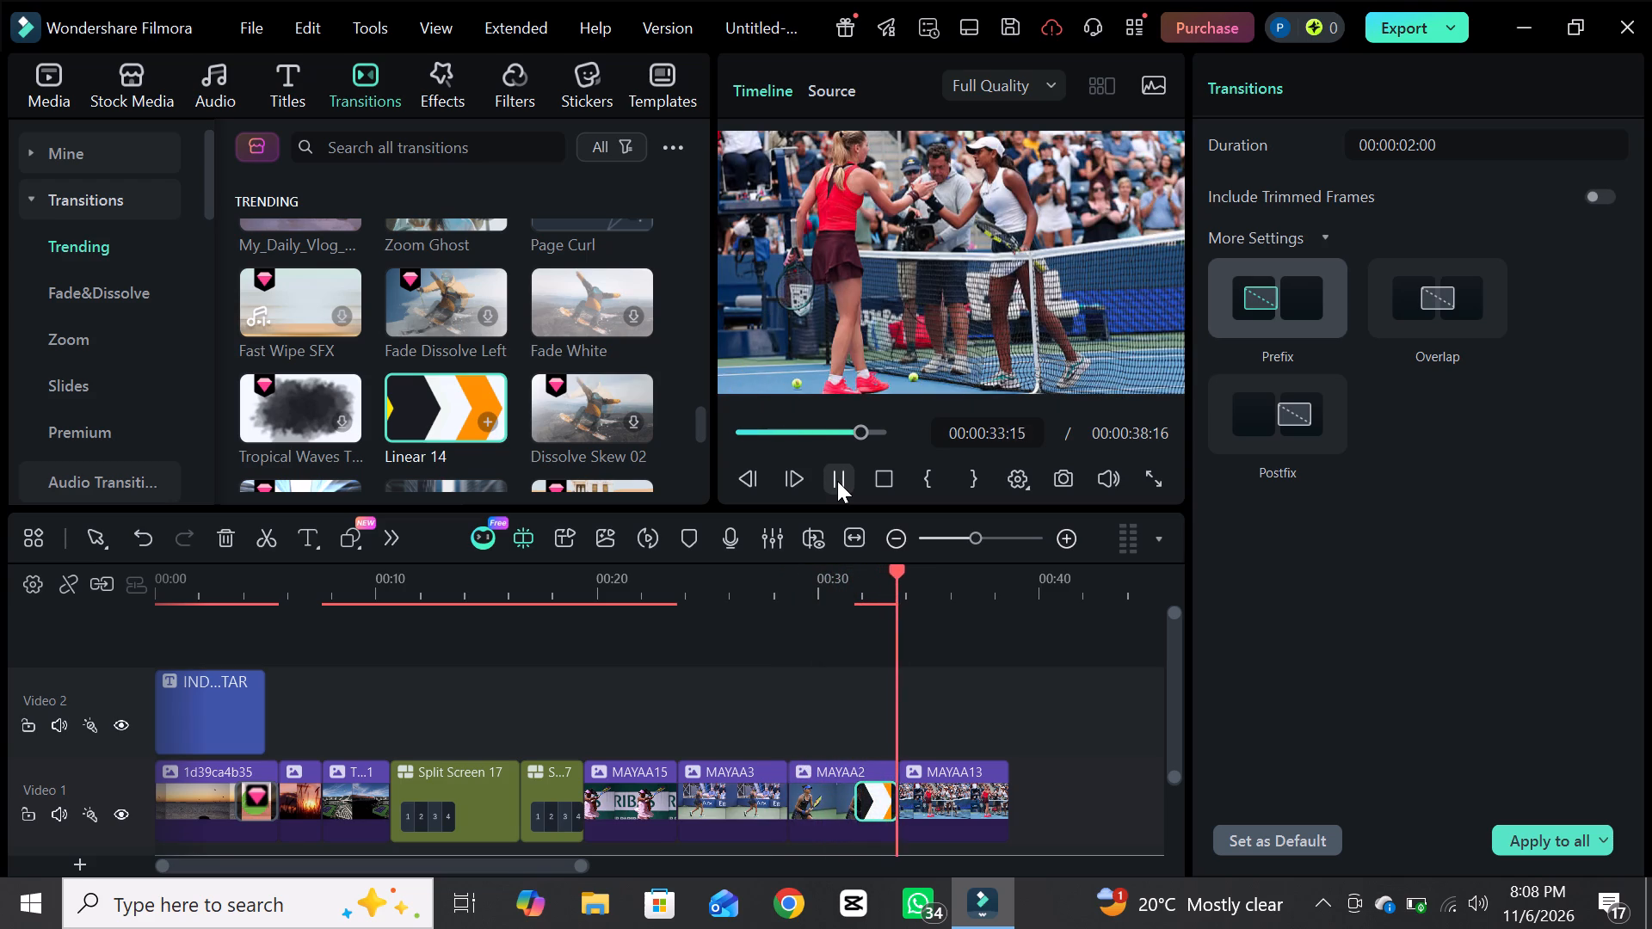
pyautogui.click(833, 479)
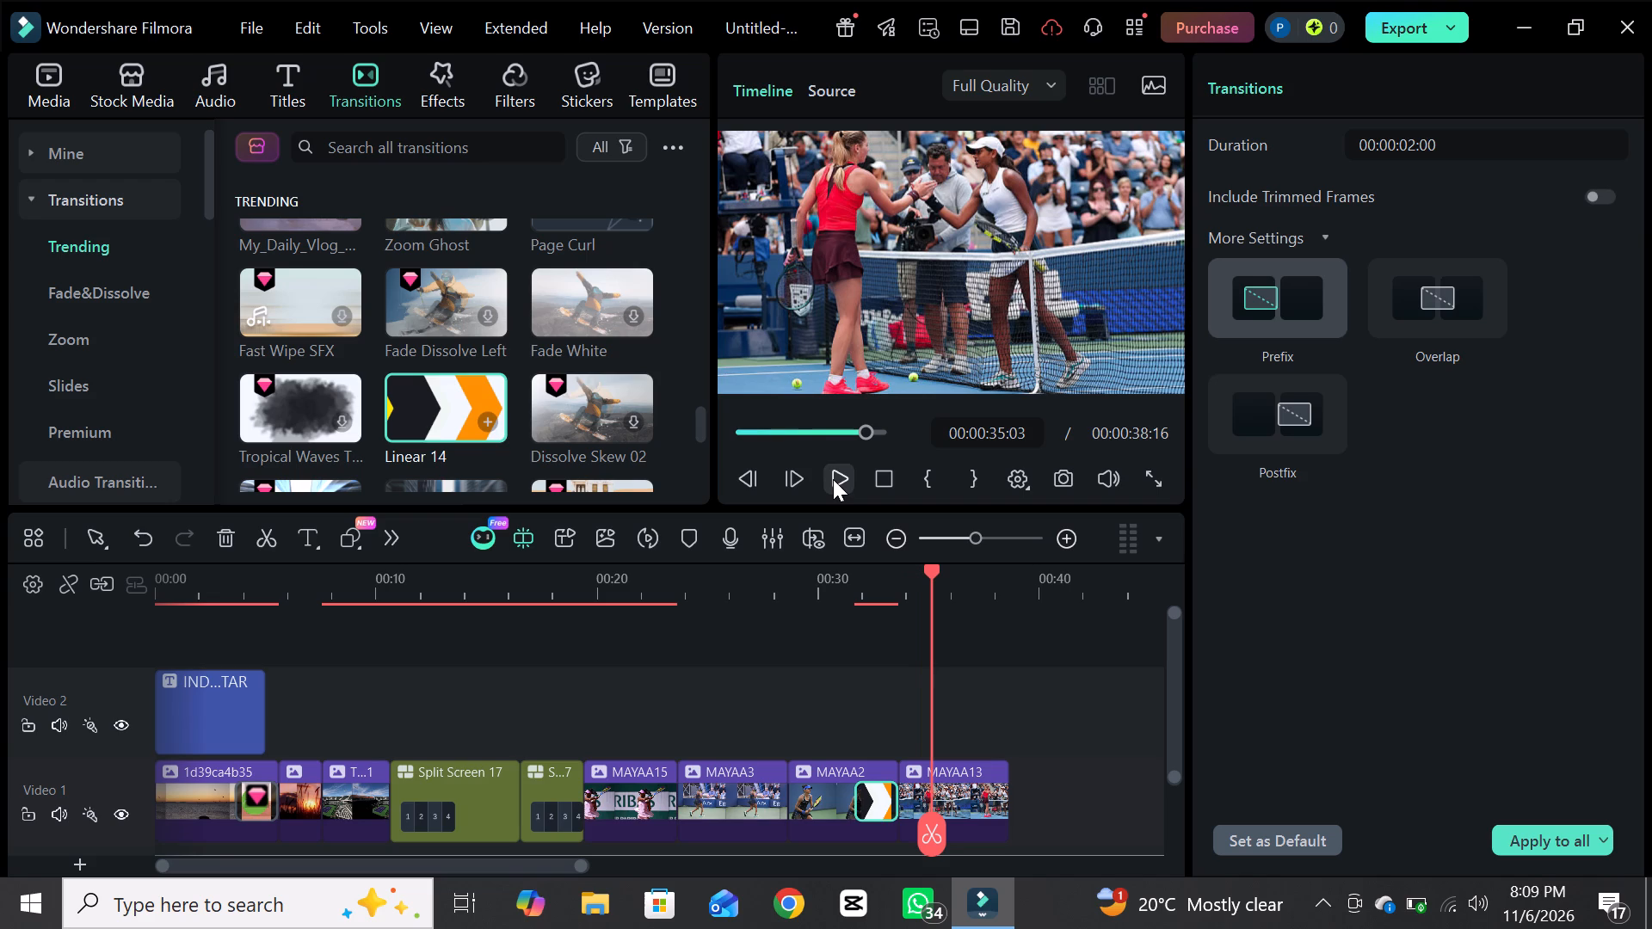
# Save the project with the added transition.
pyautogui.click(1005, 30)
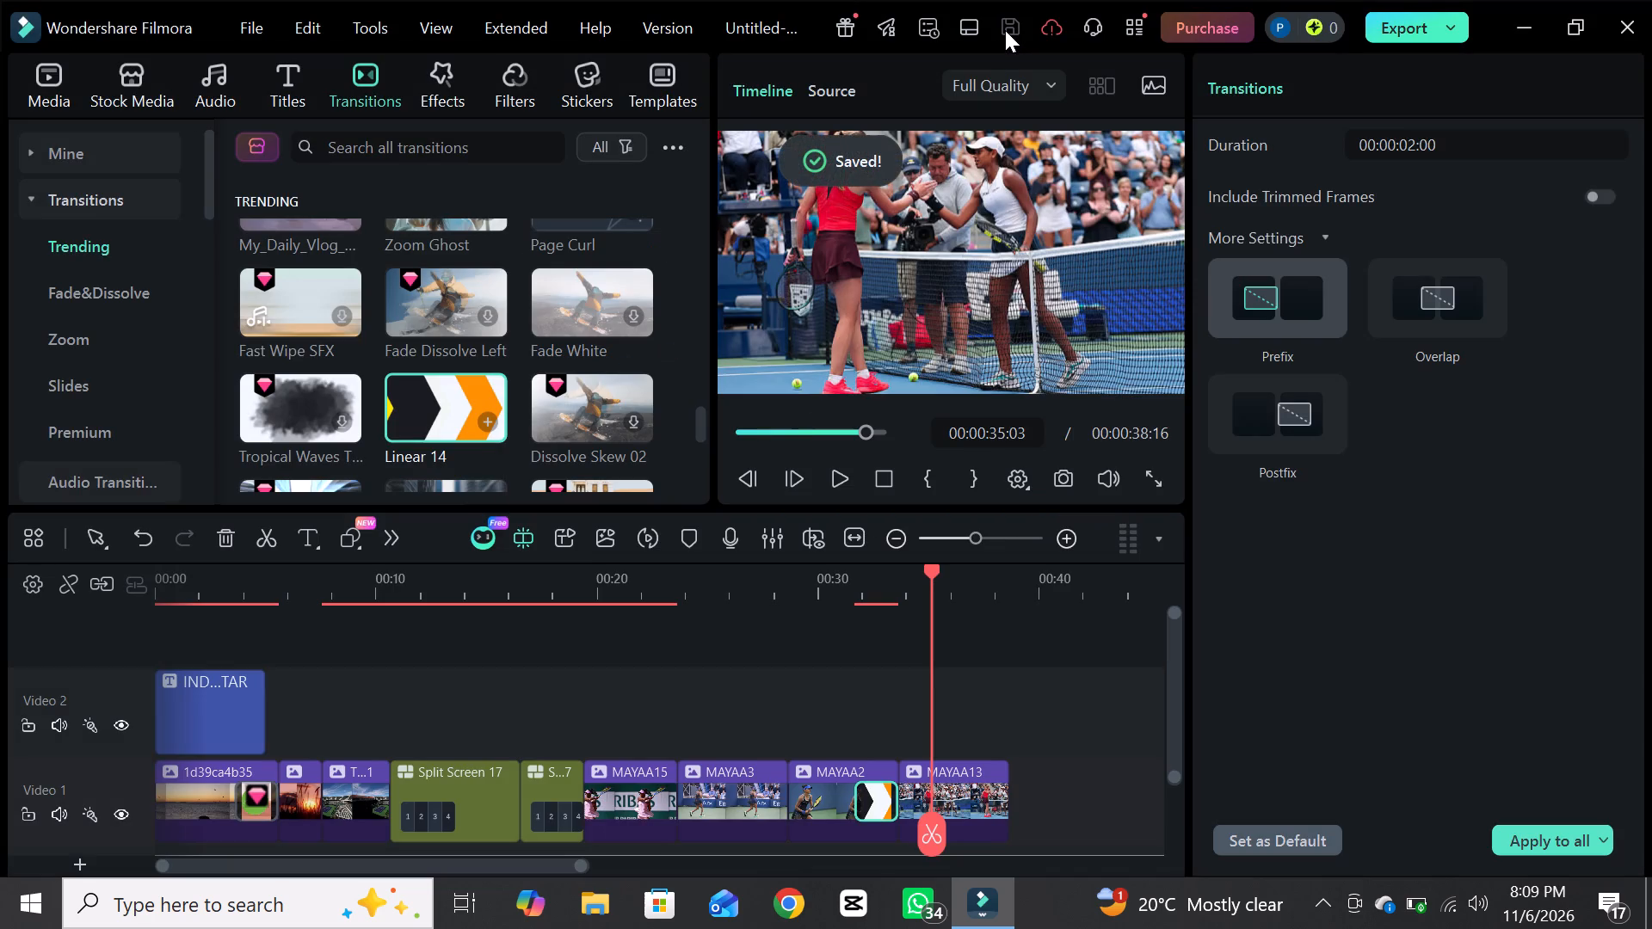